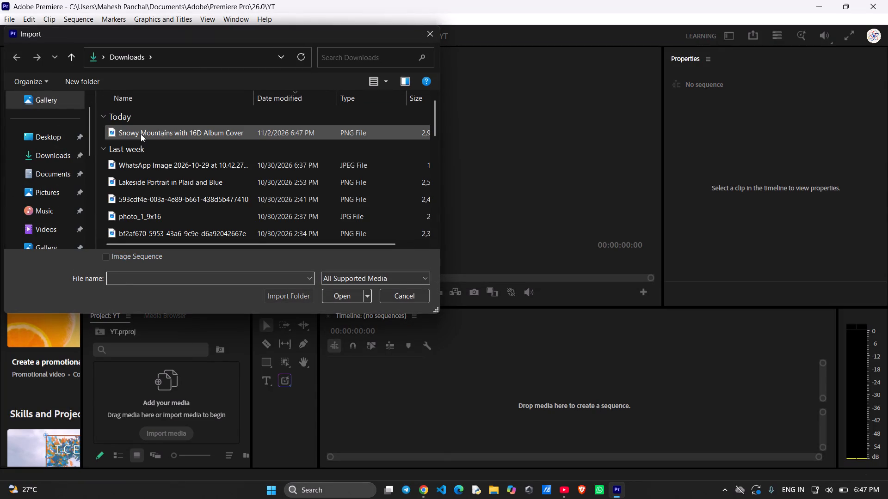
Import the Snowy Mountains with 16D Album Cover PNG from Downloads into the YT project.
left_click(141, 134)
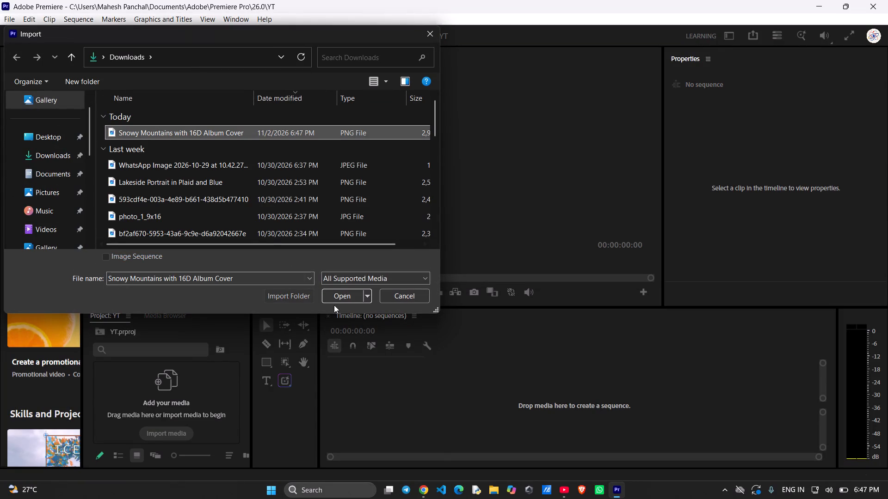
left_click(346, 297)
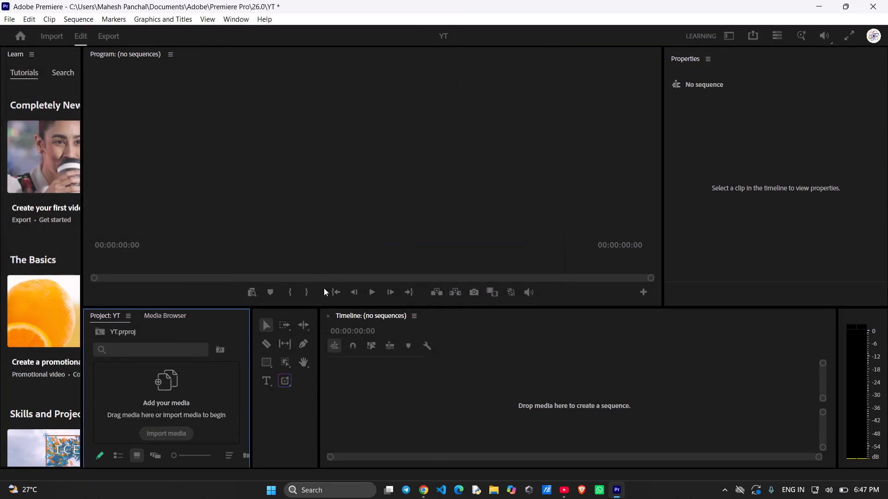
scroll(190, 366, "down", 4)
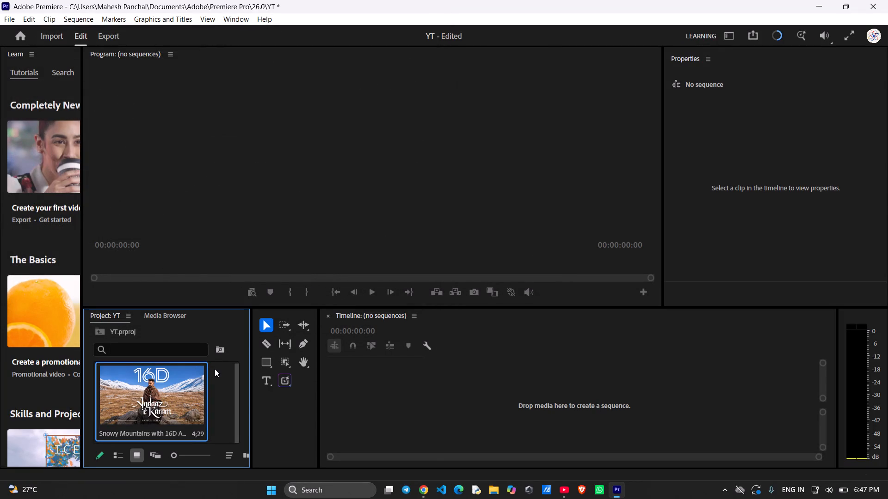
scroll(201, 364, "up", 1)
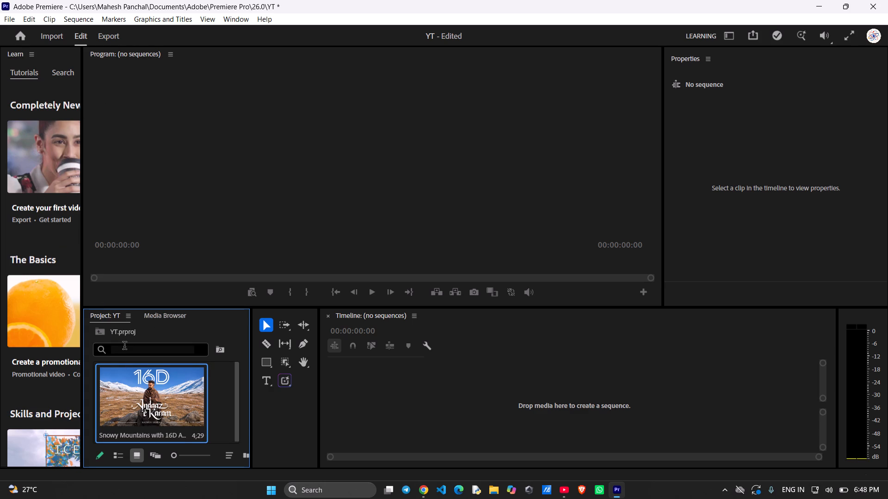
scroll(160, 425, "down", 4)
scroll(179, 376, "up", 2)
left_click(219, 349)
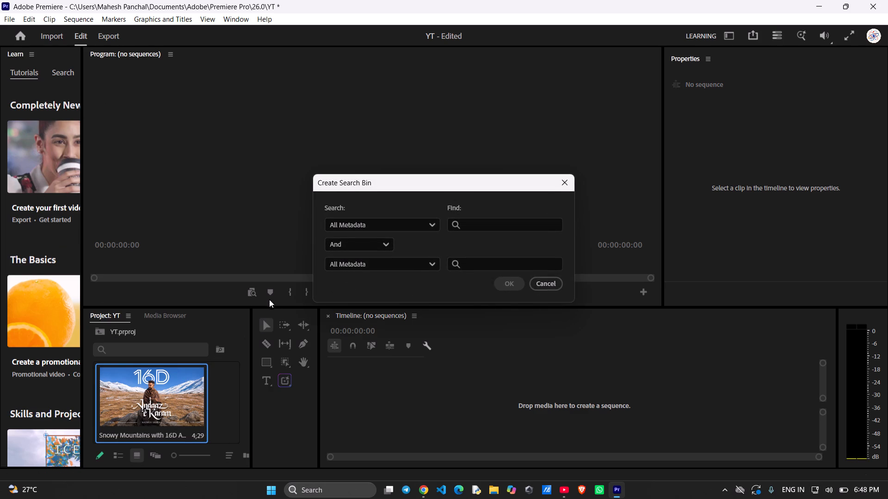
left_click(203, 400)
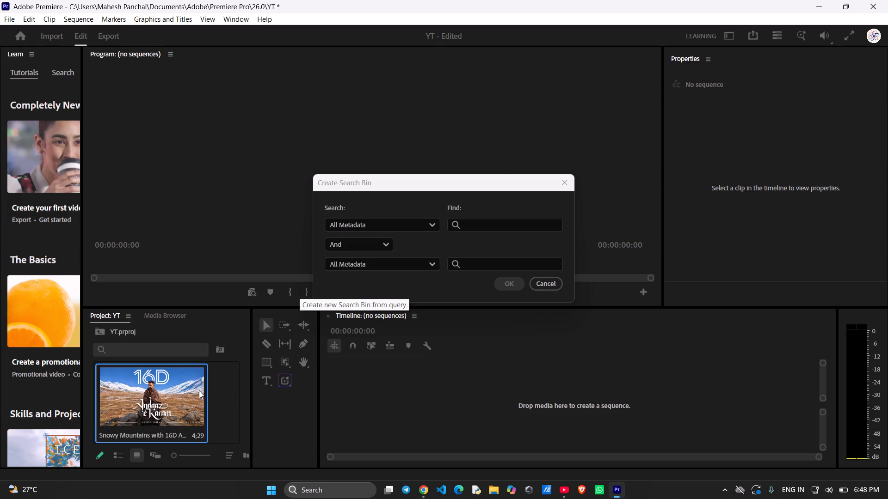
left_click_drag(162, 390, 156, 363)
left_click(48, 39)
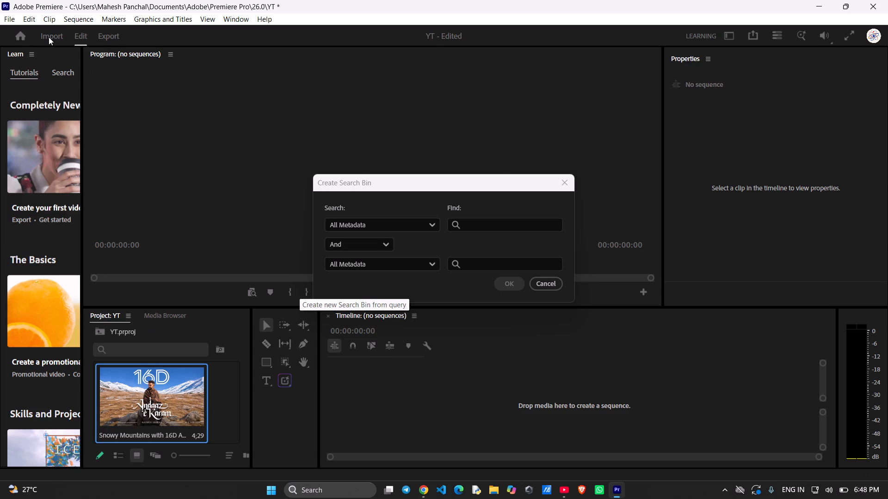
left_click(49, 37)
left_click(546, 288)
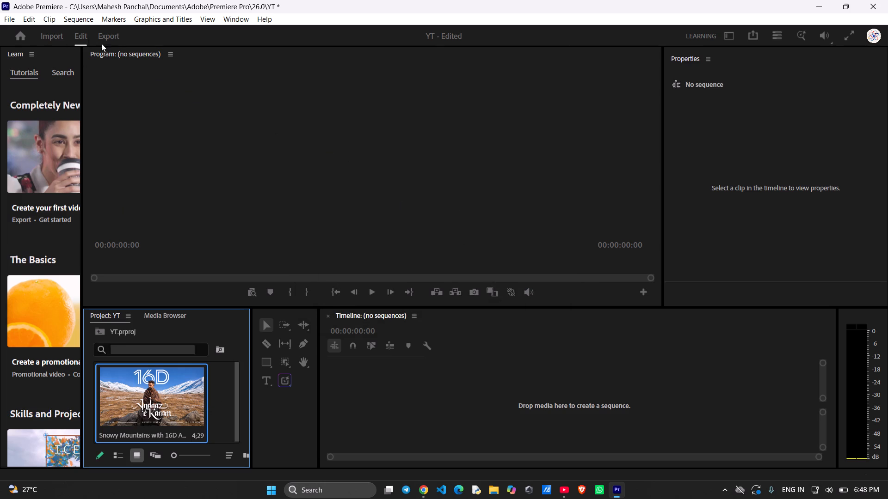
left_click(52, 32)
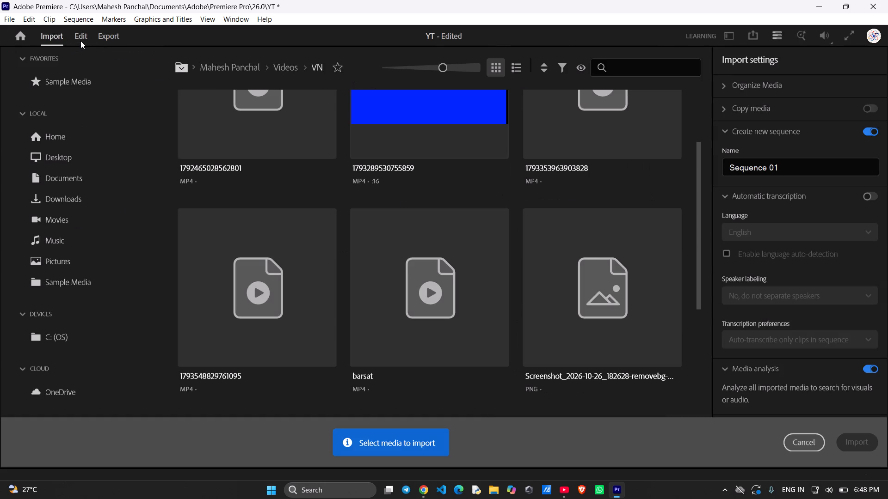
scroll(407, 238, "down", 3)
scroll(489, 284, "down", 5)
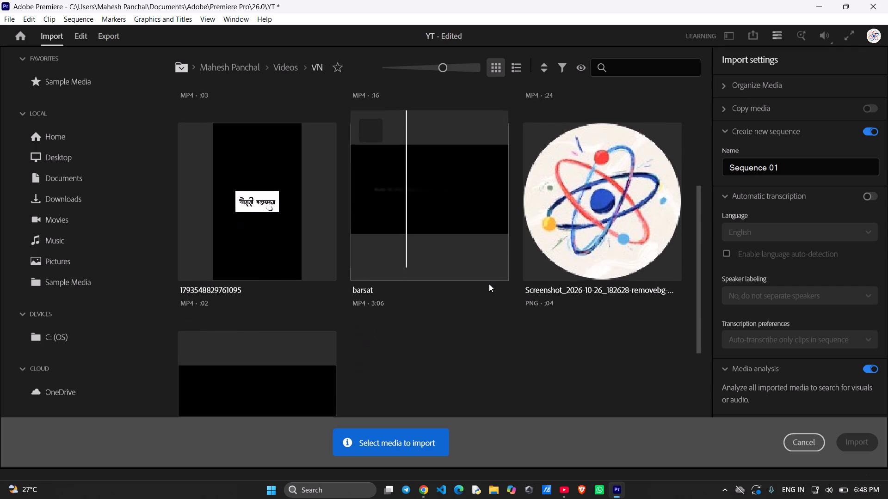
scroll(489, 284, "down", 6)
scroll(438, 284, "up", 17)
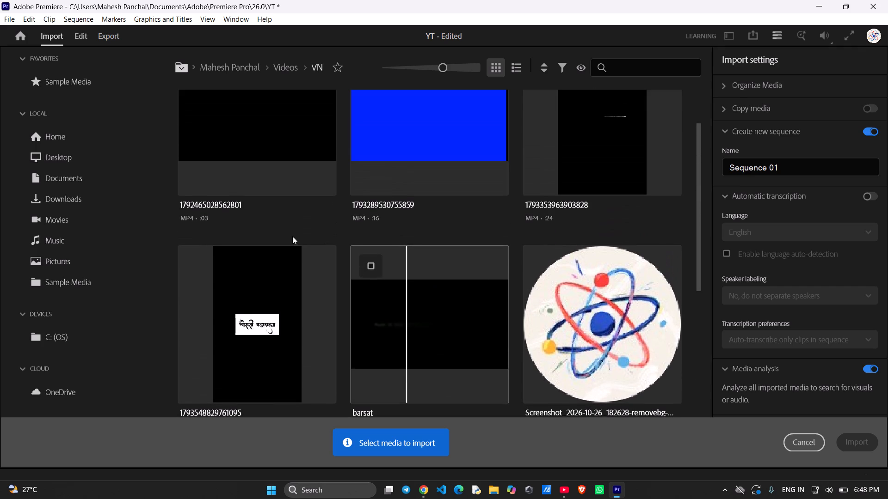
left_click(61, 236)
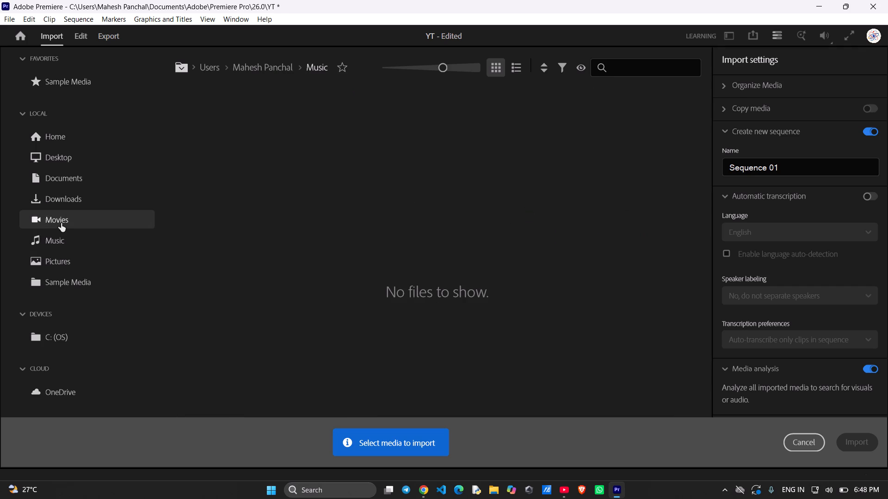
left_click(61, 223)
double_click(412, 195)
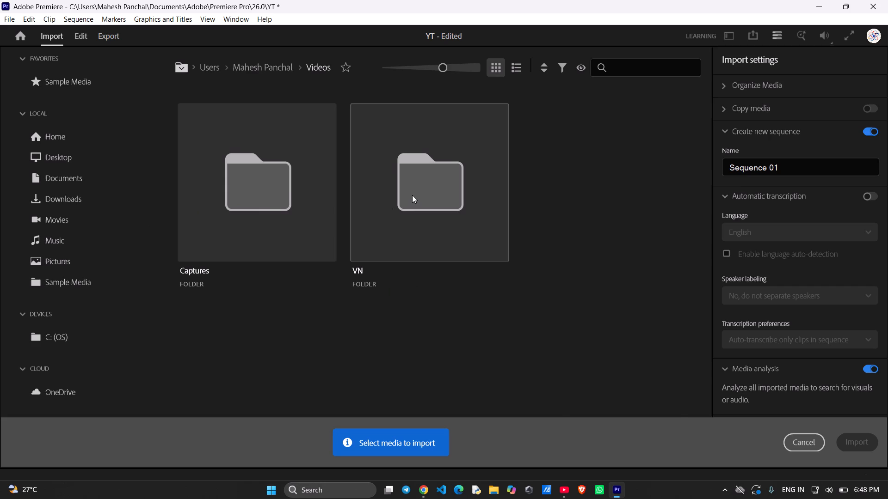
left_click(258, 200)
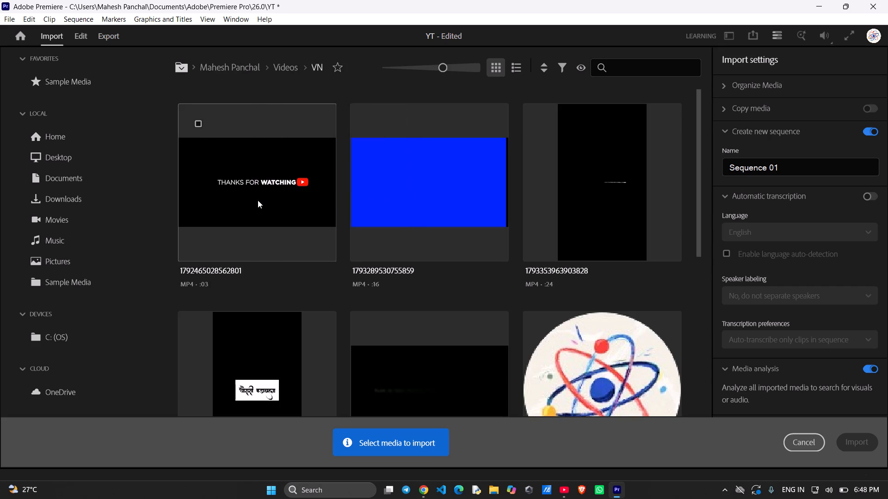
key("Return")
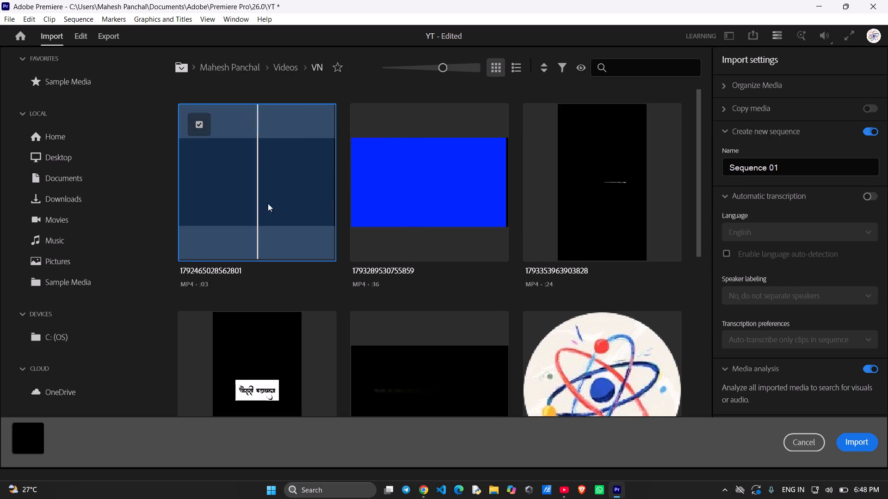
Add the vidssave MP4 to the selection and import both clips into a new sequence named Sequence 01.
scroll(346, 210, "down", 11)
scroll(418, 268, "down", 16)
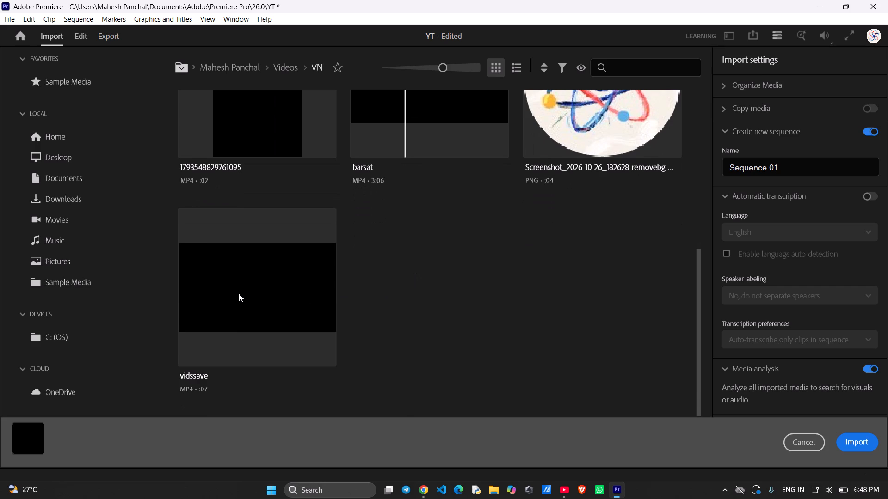
left_click(236, 293)
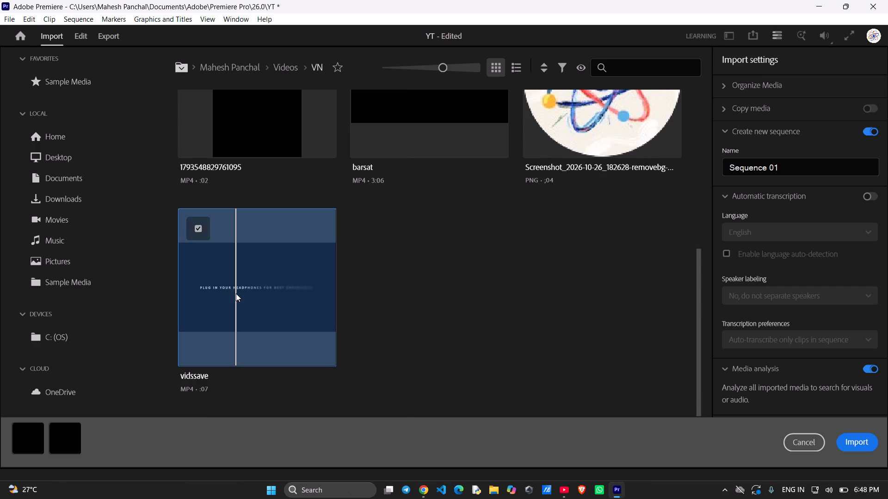
scroll(535, 243, "up", 20)
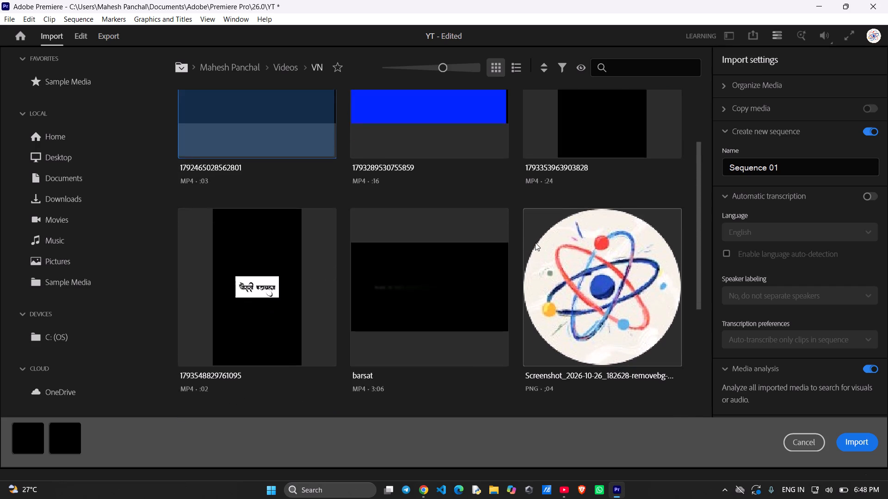
scroll(535, 243, "up", 3)
left_click(865, 443)
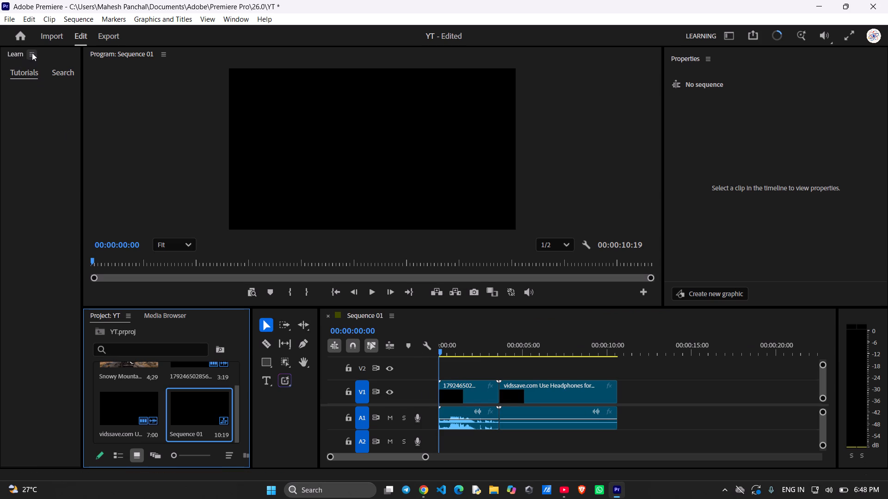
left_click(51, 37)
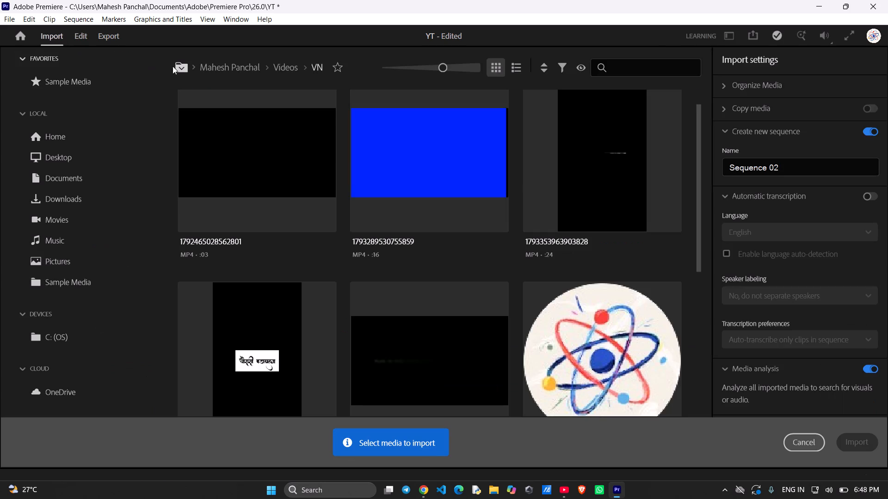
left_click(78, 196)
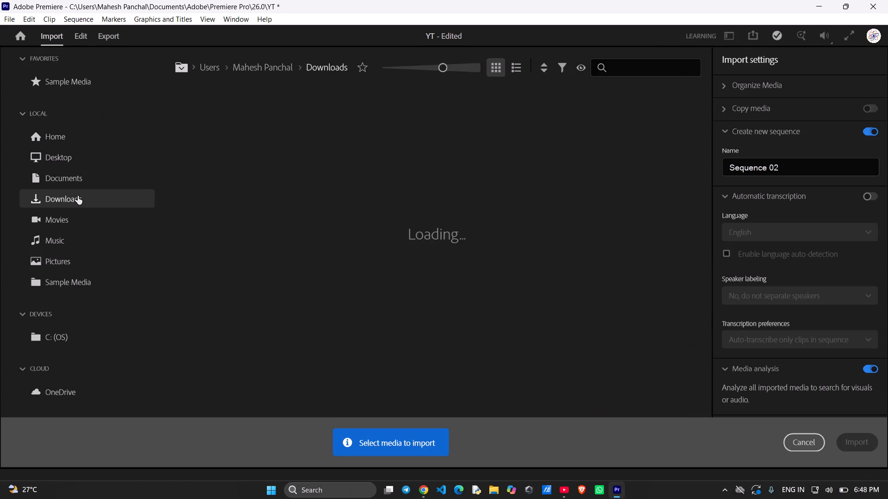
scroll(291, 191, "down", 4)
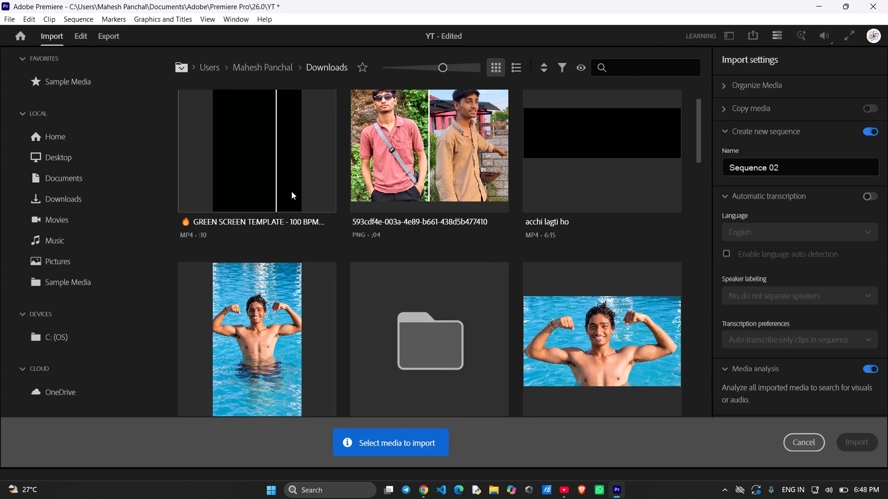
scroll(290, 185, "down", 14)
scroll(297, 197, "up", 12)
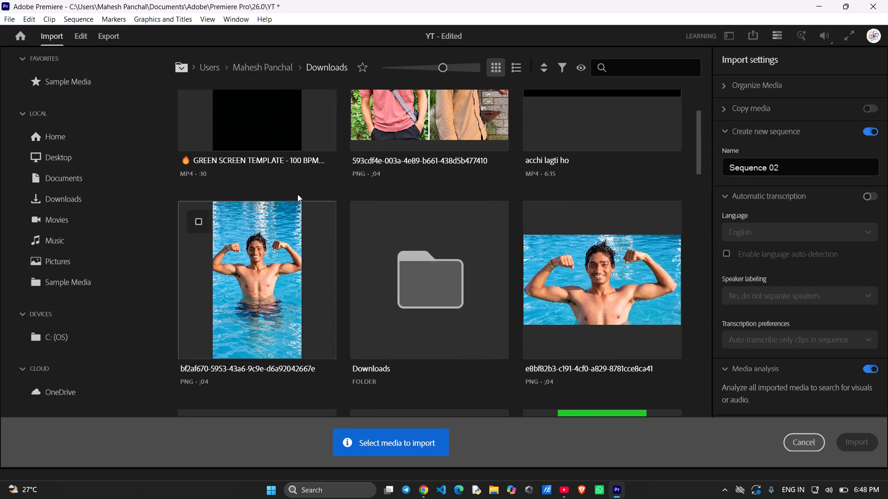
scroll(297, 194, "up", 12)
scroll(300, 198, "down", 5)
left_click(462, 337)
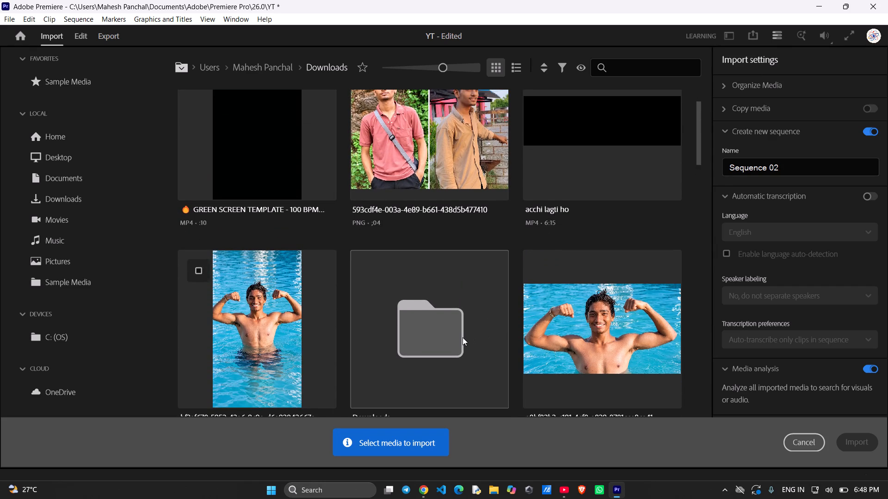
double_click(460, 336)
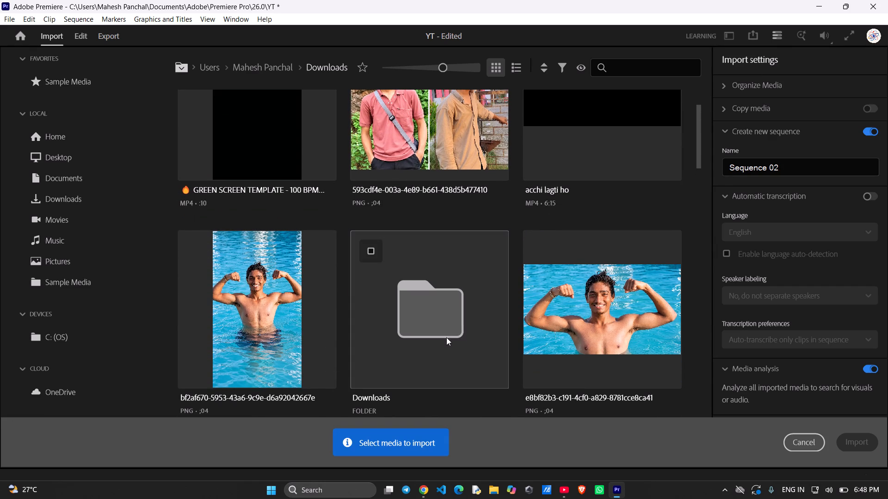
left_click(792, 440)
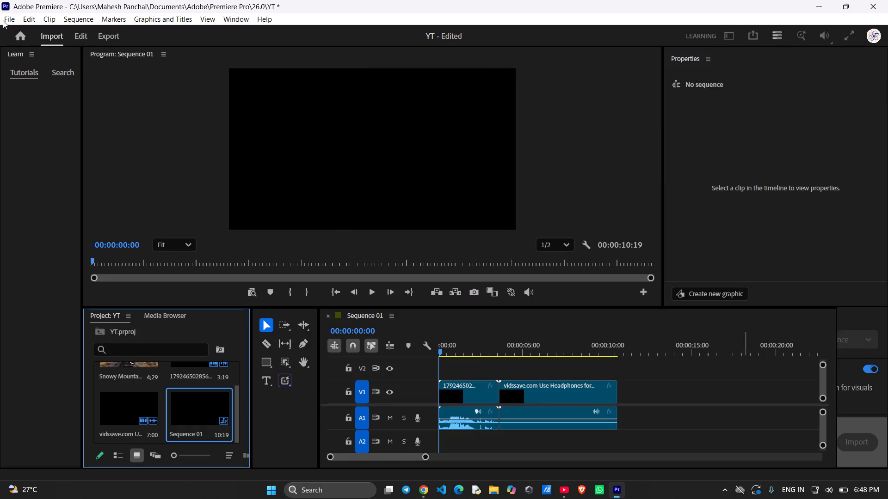
Reorder the V1 clips: move the thanks-for-watching clip to about 11 seconds and the headphones clip to the sequence start.
scroll(346, 254, "down", 2)
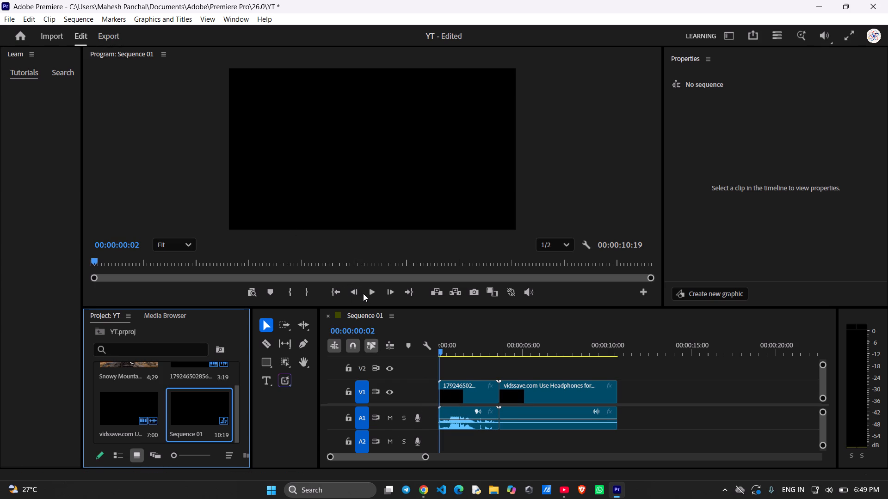
key("space")
key("space")
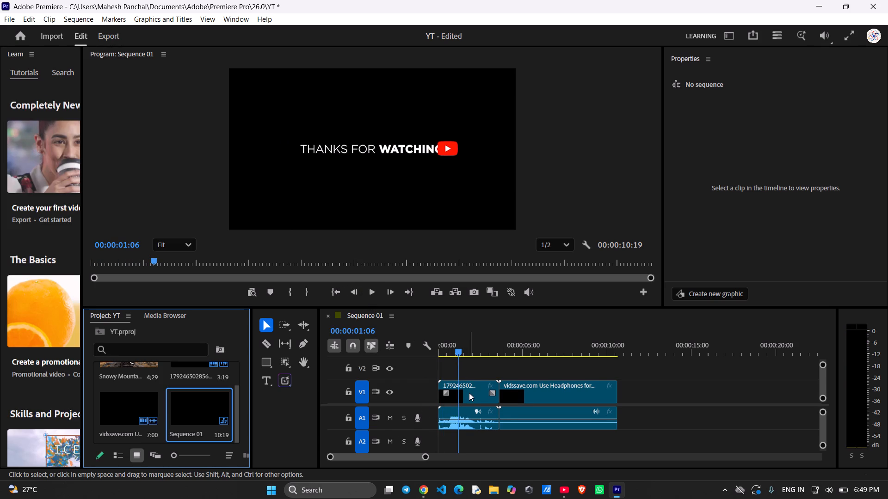
left_click_drag(469, 393, 659, 393)
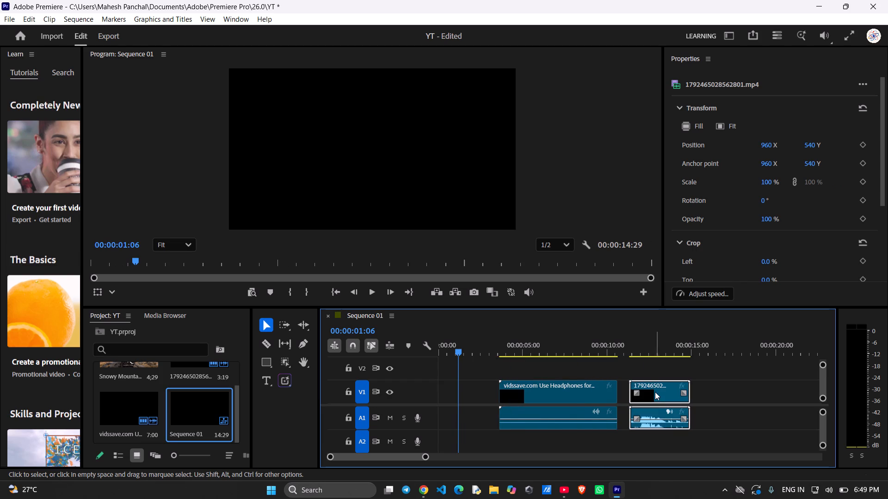
left_click_drag(564, 386, 499, 386)
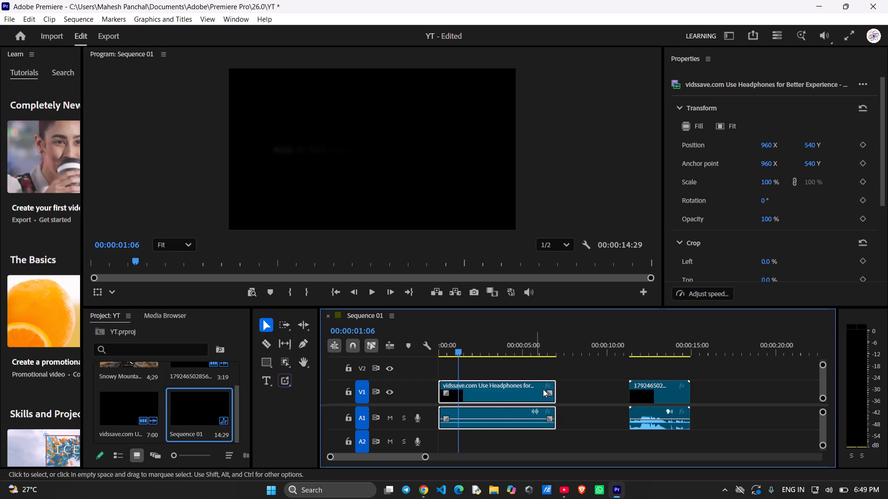
Mute the audio of the thanks-for-watching clip at the end of the sequence.
left_click(648, 390)
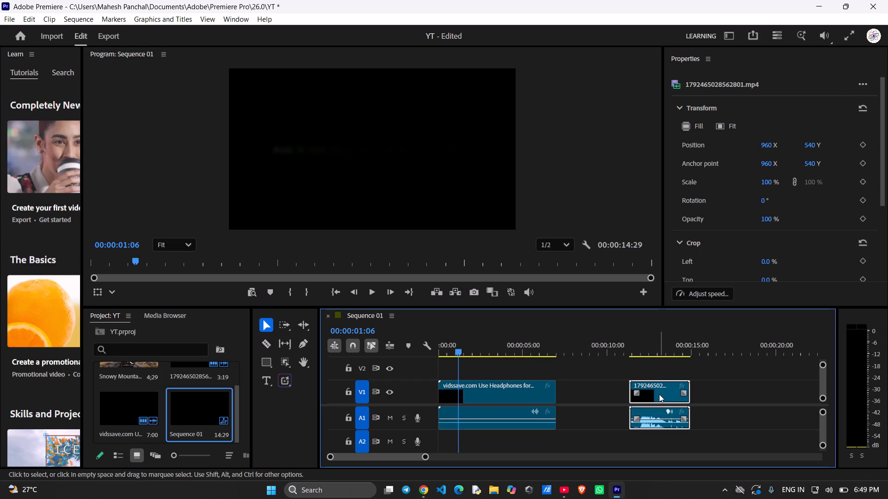
right_click(656, 394)
left_click(655, 393)
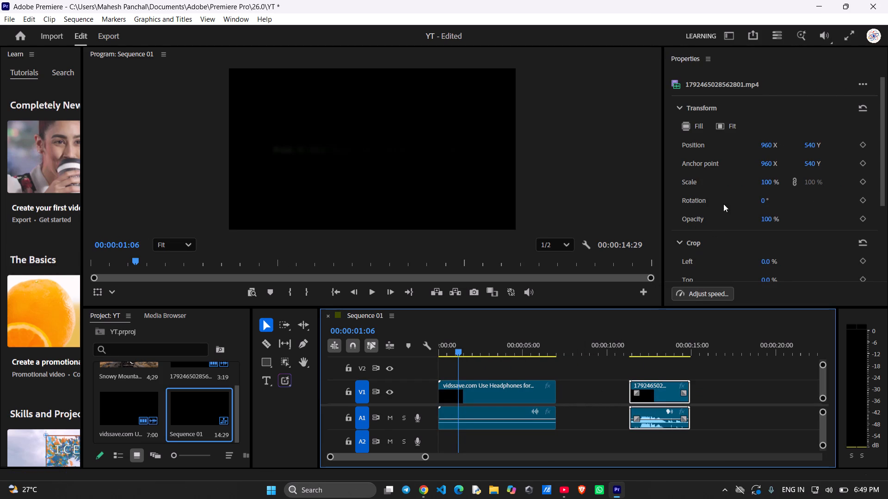
scroll(722, 171, "down", 9)
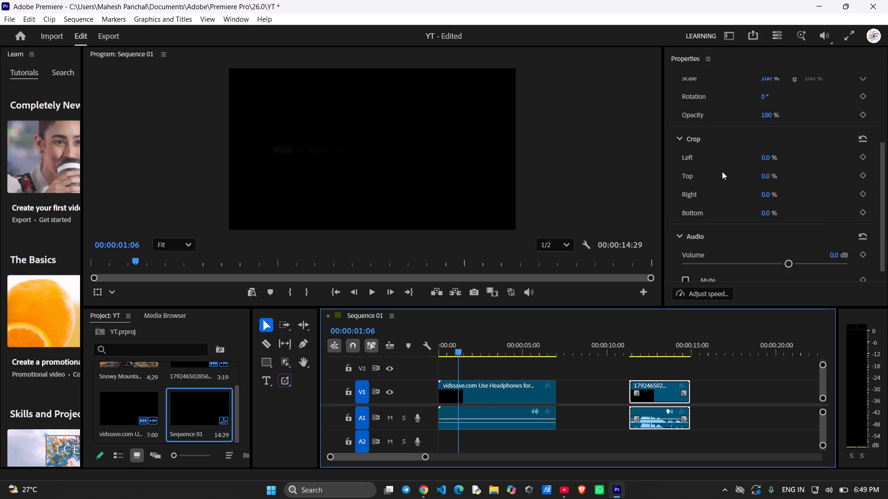
scroll(722, 171, "down", 3)
left_click(684, 263)
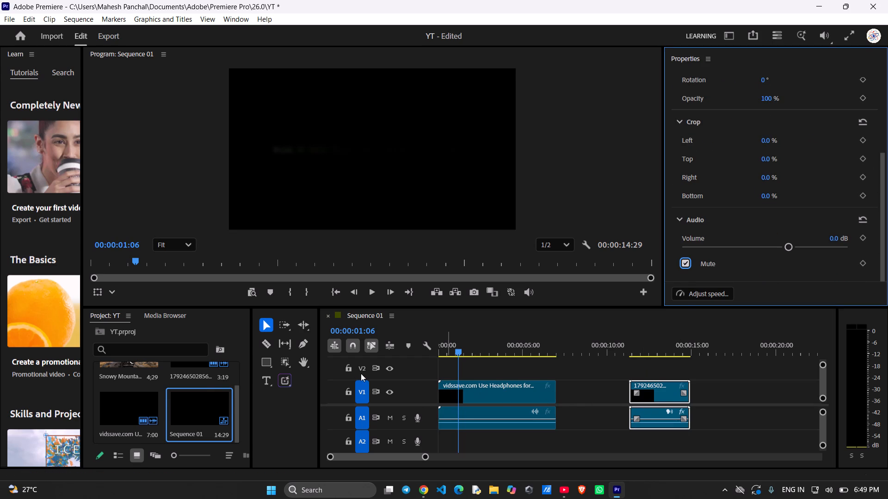
Place the Snowy Mountains cover image on V1 directly after the headphones clip, at about 7 seconds.
scroll(159, 392, "up", 4)
left_click_drag(128, 389, 191, 386)
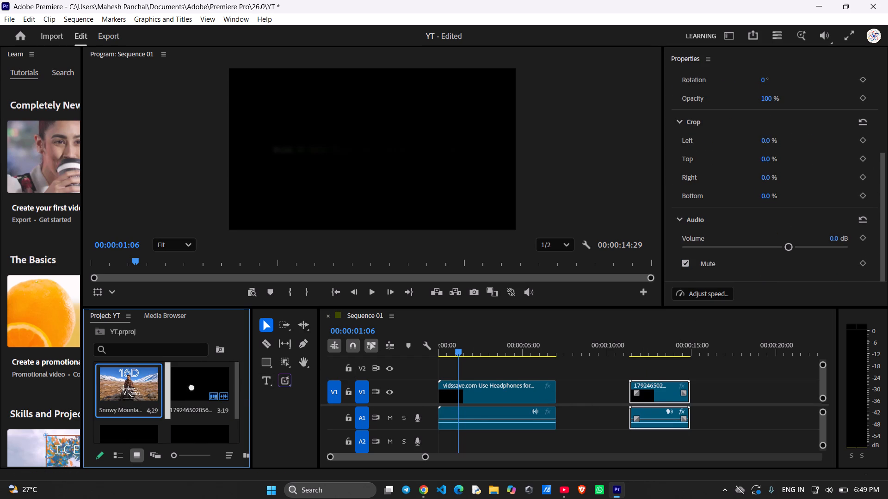
left_click_drag(191, 386, 556, 402)
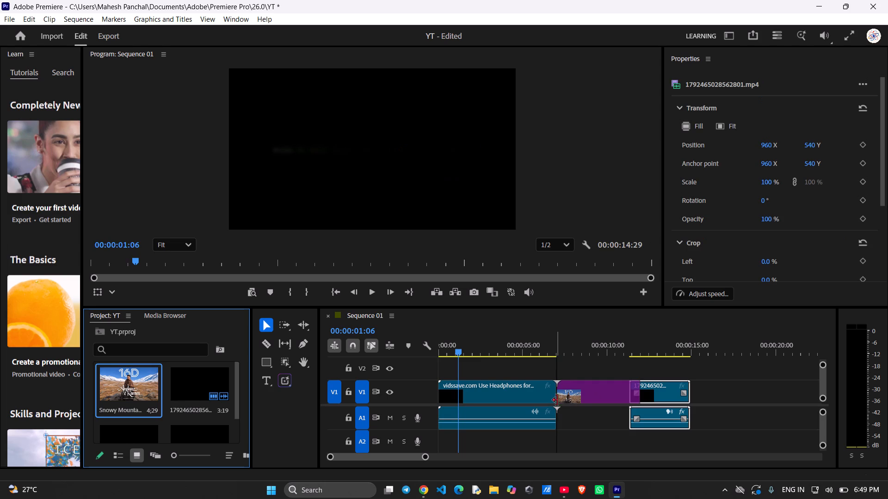
Move the thanks-for-watching clip about 3 seconds later so it ends at about 17:26.
left_click_drag(657, 397, 706, 387)
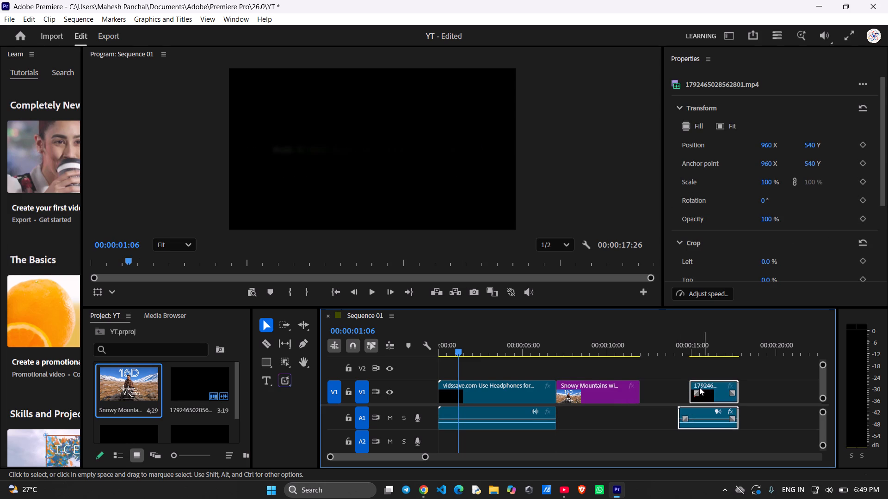
Play back the headphones intro from the start of the sequence to about 5 seconds.
key("space")
left_click(496, 397)
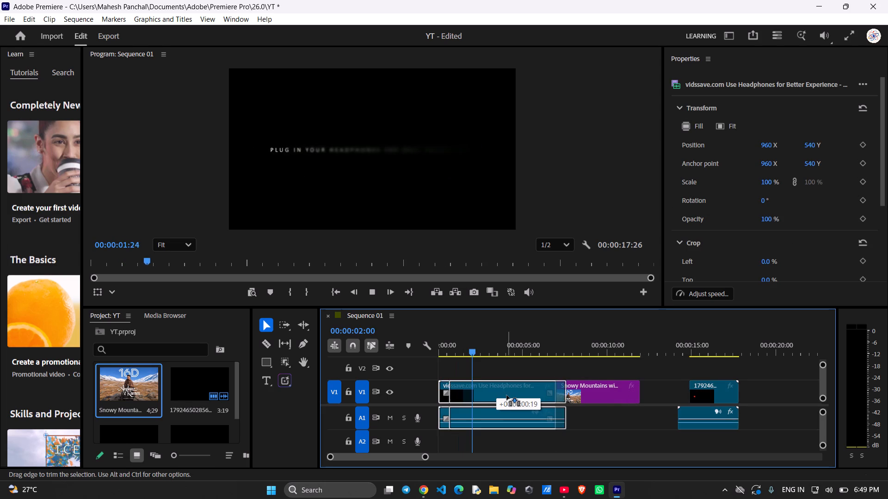
left_click_drag(486, 351, 485, 351)
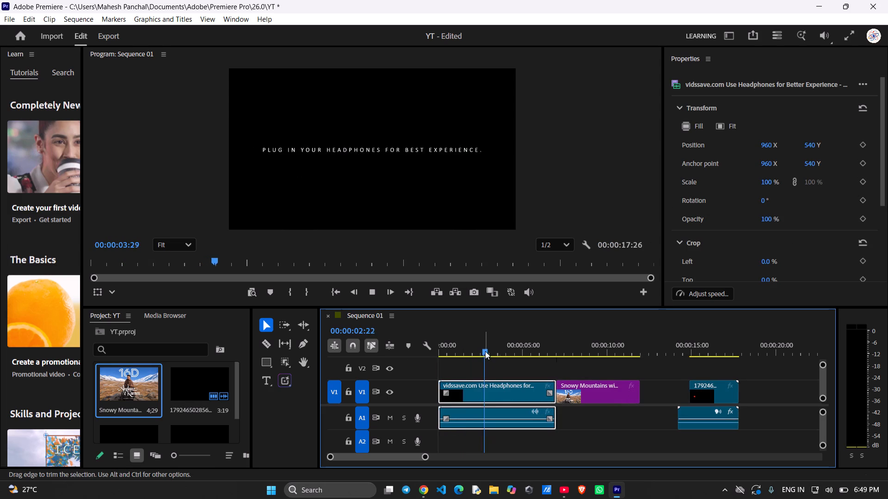
left_click_drag(485, 351, 325, 356)
key("space")
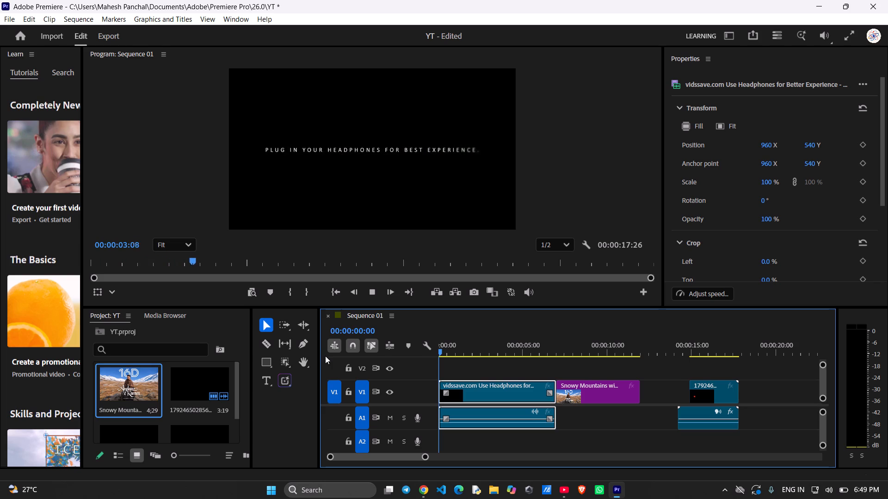
key("space")
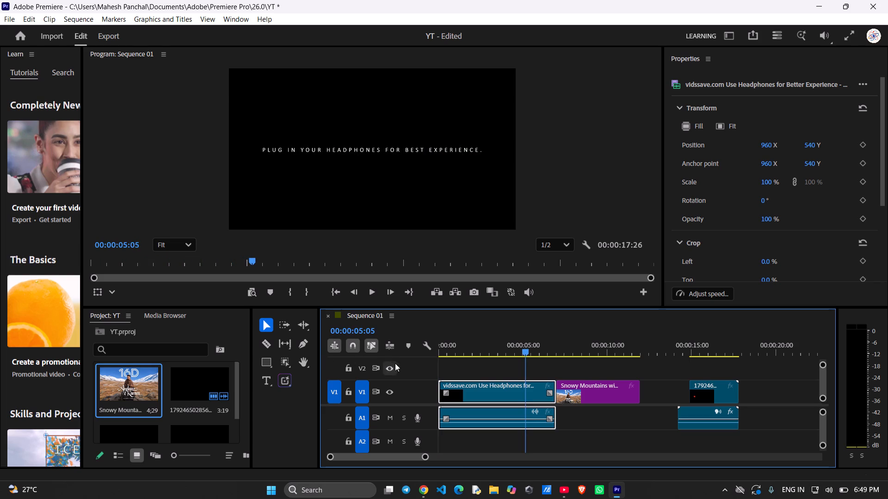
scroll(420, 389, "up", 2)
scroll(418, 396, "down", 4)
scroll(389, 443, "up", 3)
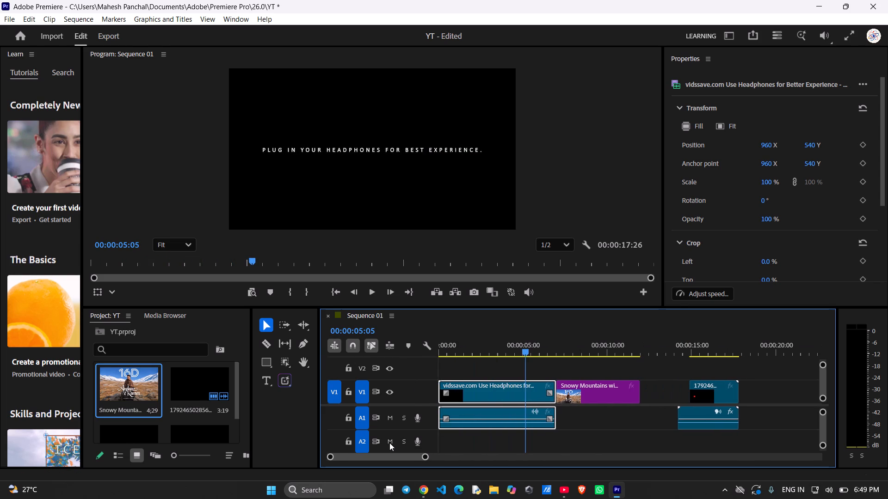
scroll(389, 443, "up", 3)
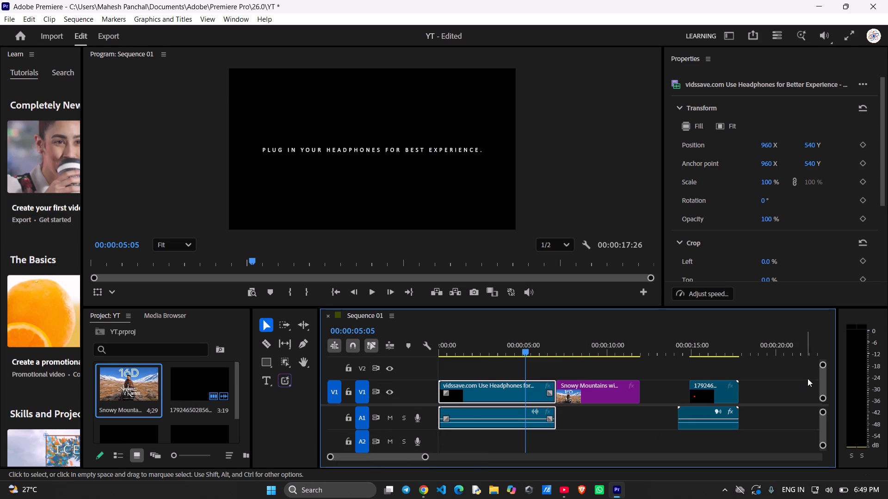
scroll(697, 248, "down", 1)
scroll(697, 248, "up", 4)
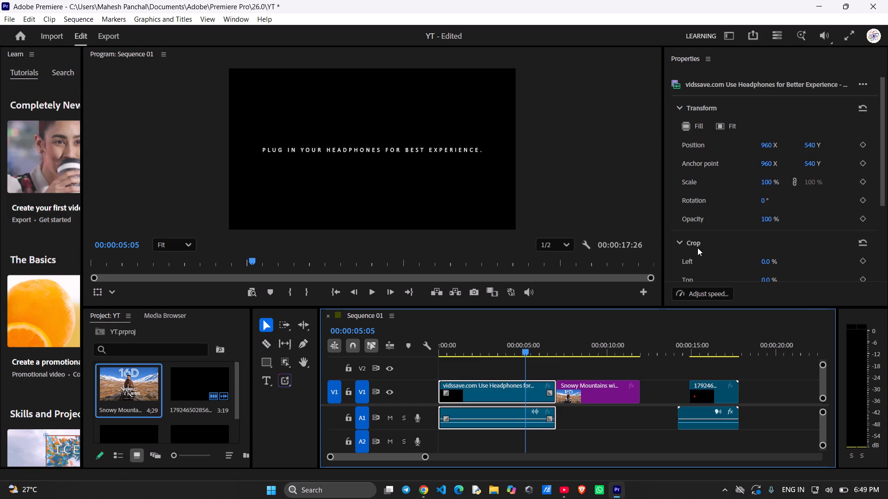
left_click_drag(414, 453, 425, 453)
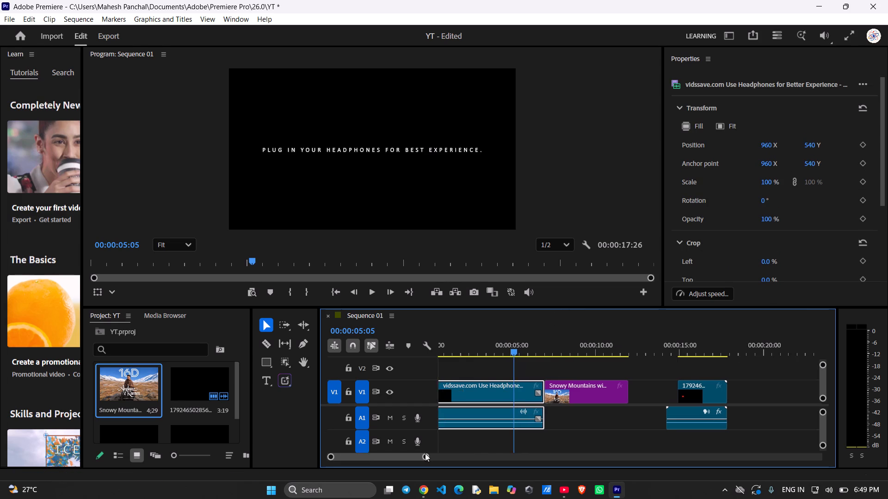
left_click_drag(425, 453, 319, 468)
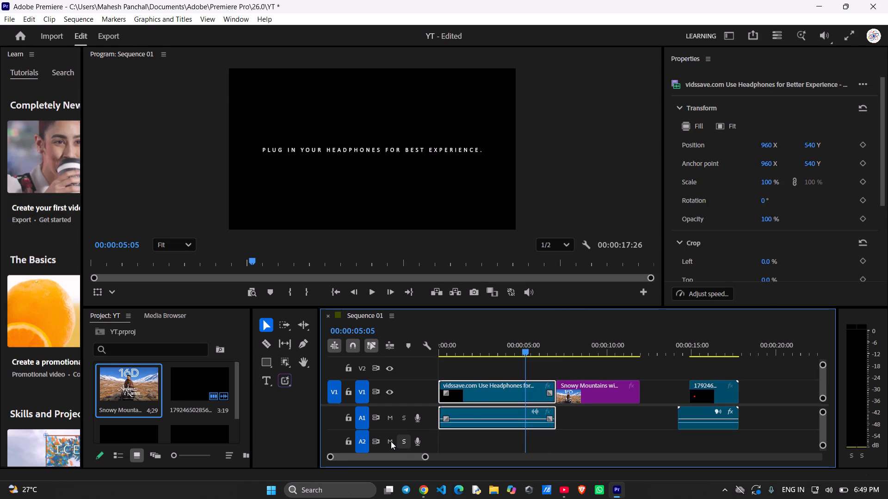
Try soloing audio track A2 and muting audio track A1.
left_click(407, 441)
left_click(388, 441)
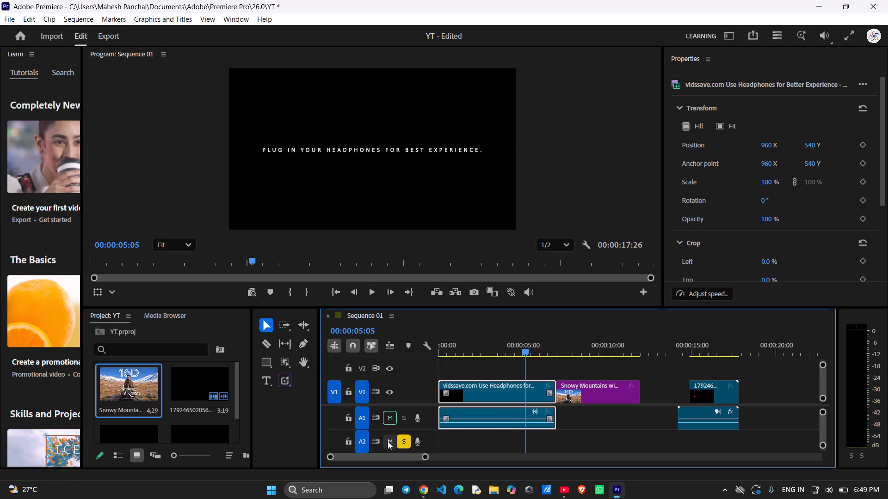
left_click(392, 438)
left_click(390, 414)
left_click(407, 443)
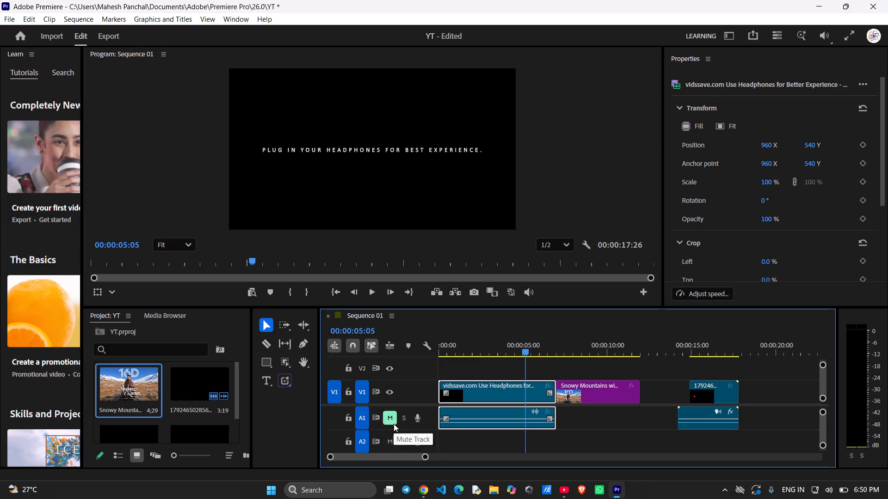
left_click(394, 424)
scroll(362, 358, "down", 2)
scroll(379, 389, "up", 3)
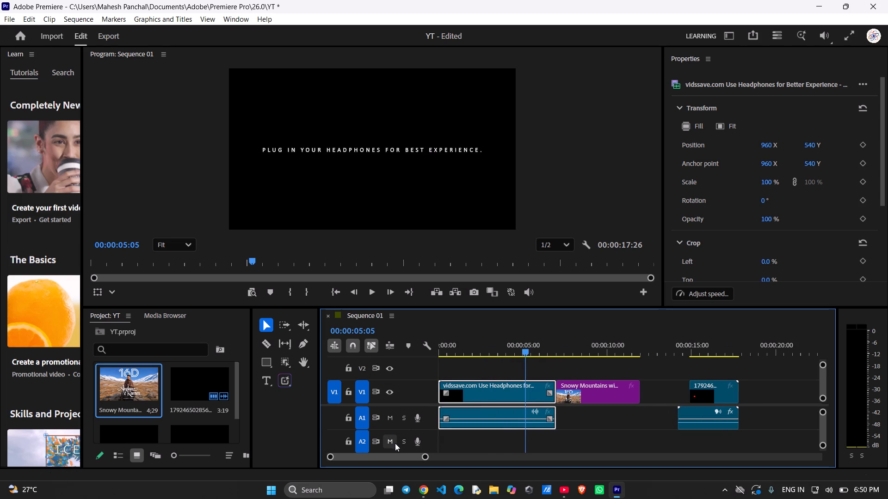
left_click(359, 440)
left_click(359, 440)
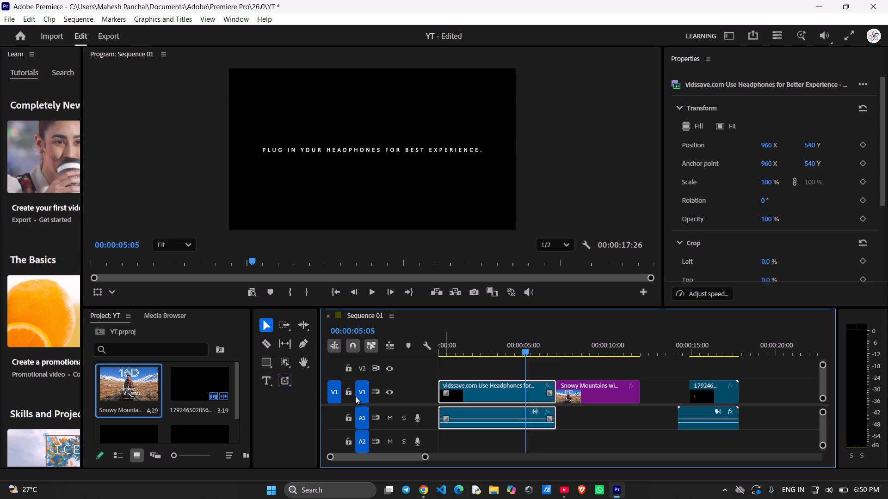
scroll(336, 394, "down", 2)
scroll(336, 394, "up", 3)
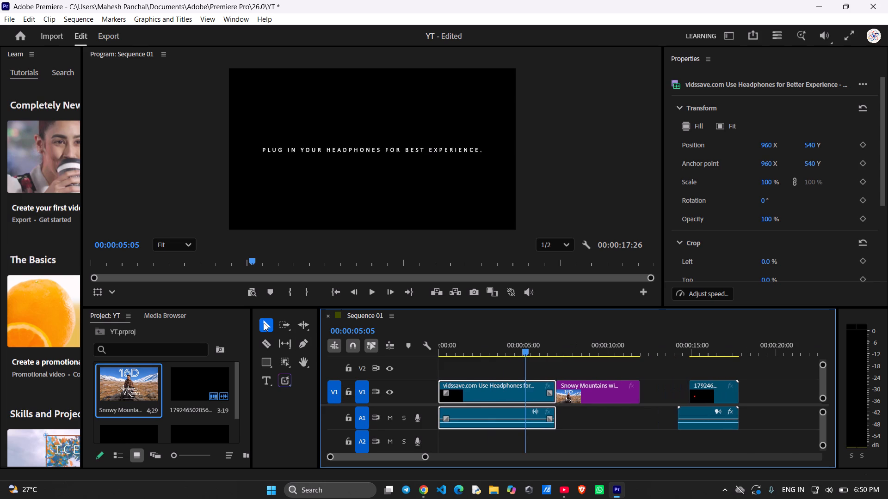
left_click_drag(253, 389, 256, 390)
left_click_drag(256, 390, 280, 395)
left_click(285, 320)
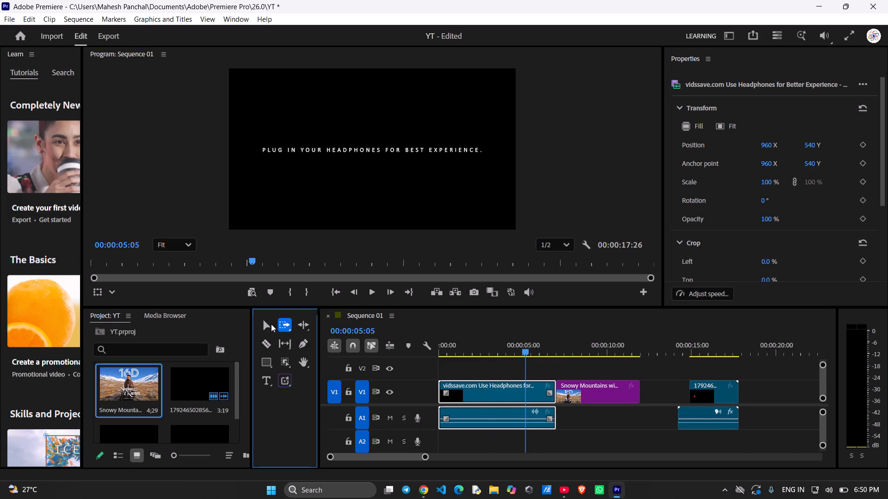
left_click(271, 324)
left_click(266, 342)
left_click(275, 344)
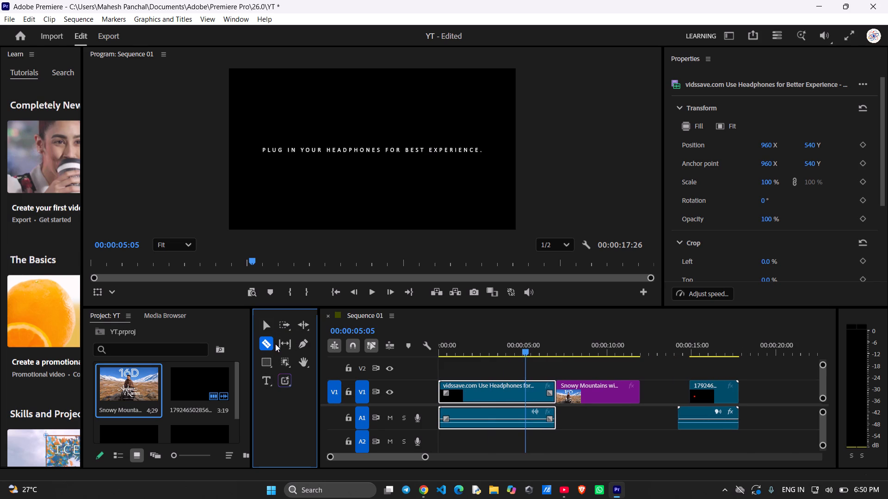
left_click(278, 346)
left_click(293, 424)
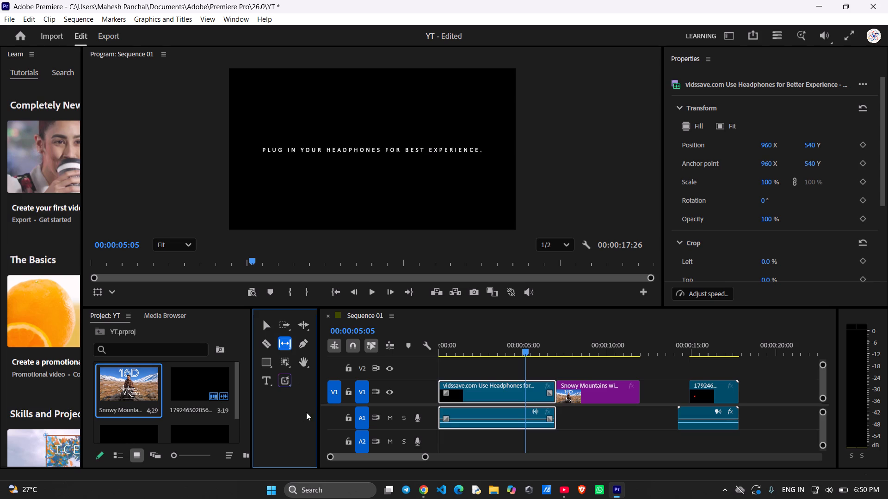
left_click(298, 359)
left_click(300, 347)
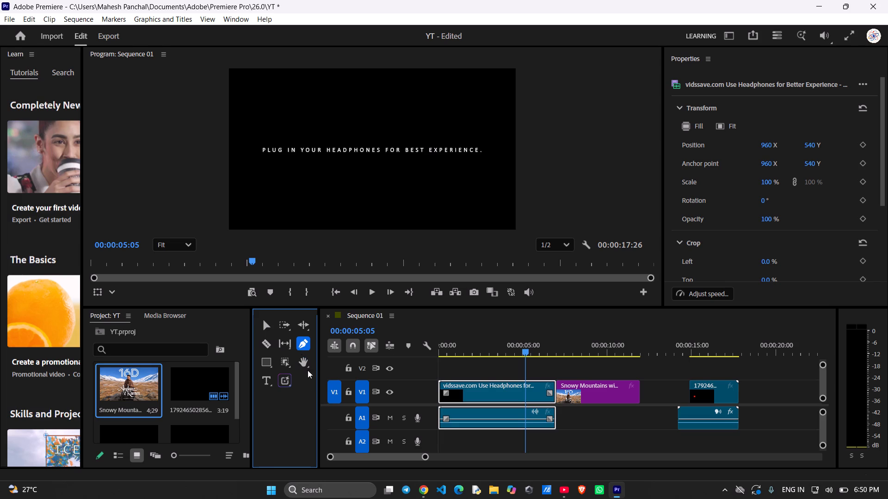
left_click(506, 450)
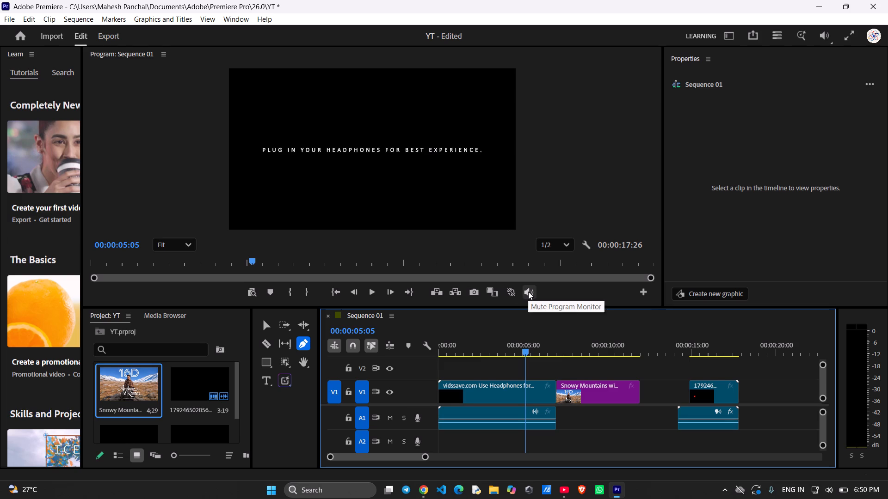
Look through the project's media items and the Media Browser's favorites and drives.
scroll(130, 372, "down", 3)
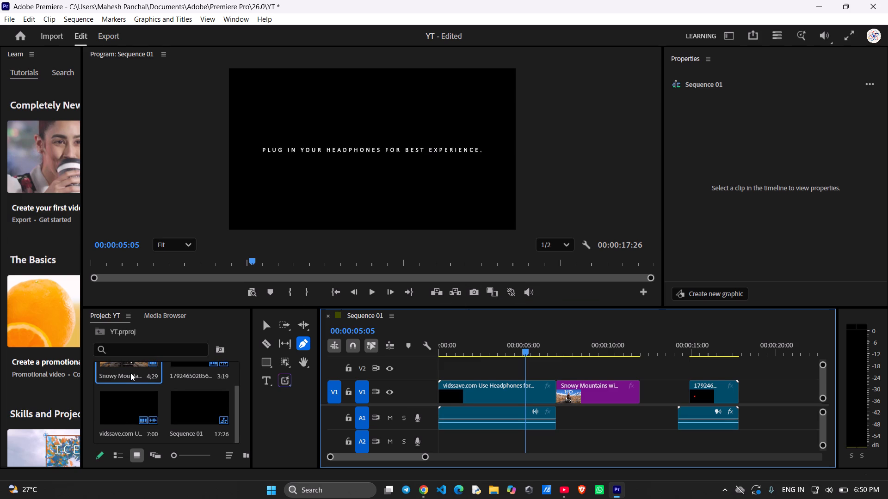
scroll(130, 373, "down", 2)
left_click(159, 318)
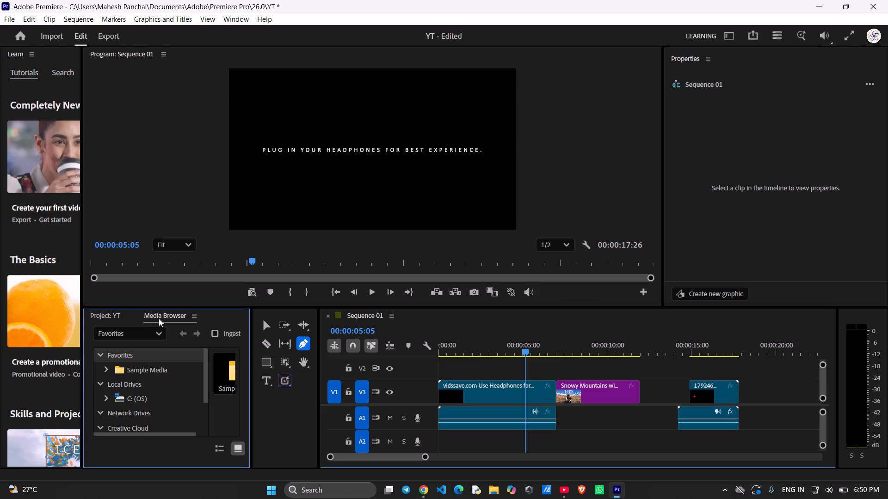
scroll(144, 397, "down", 4)
scroll(144, 397, "up", 5)
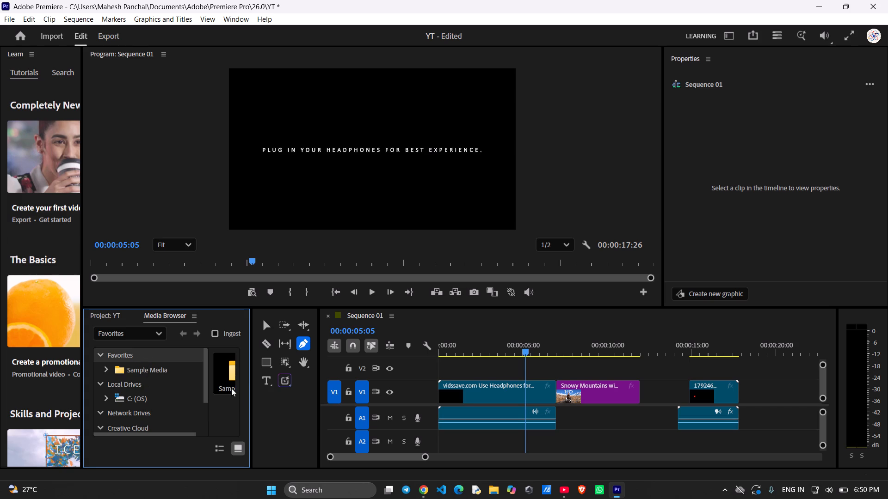
left_click_drag(231, 388, 215, 388)
left_click(277, 426)
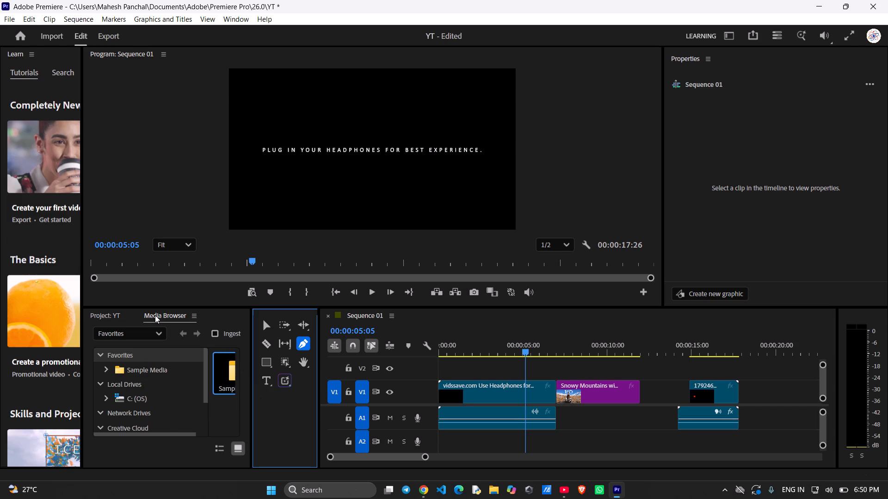
scroll(155, 315, "up", 4)
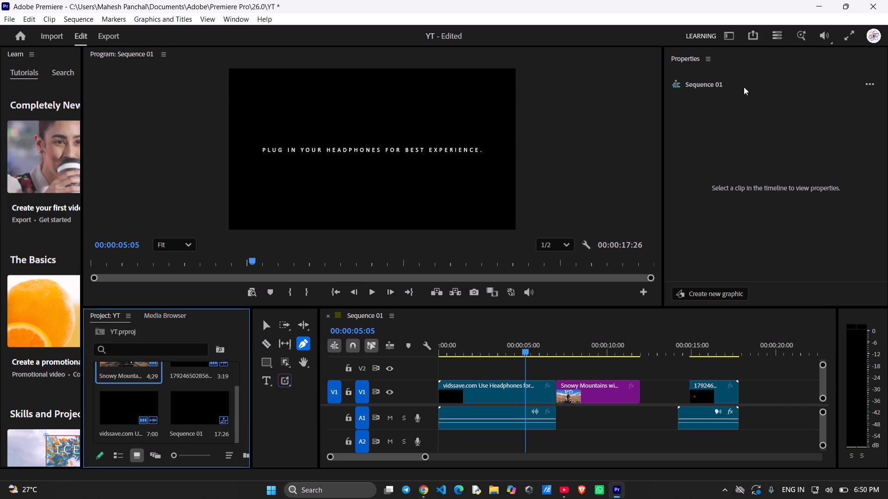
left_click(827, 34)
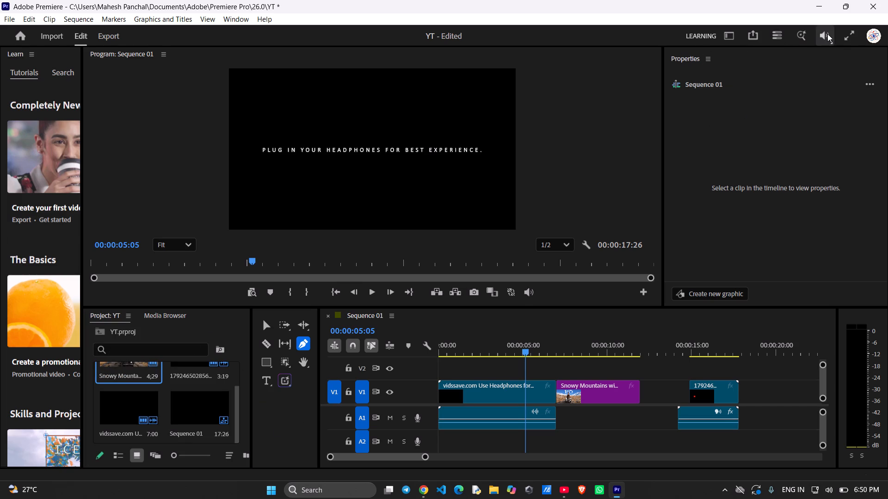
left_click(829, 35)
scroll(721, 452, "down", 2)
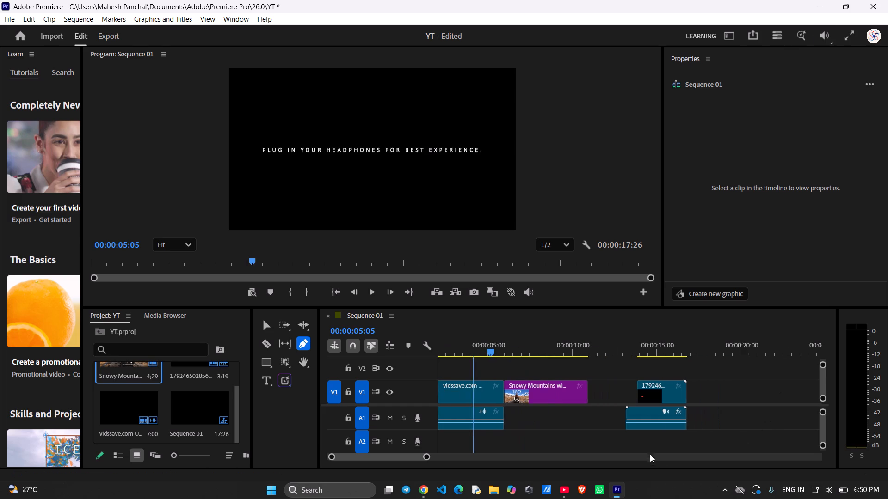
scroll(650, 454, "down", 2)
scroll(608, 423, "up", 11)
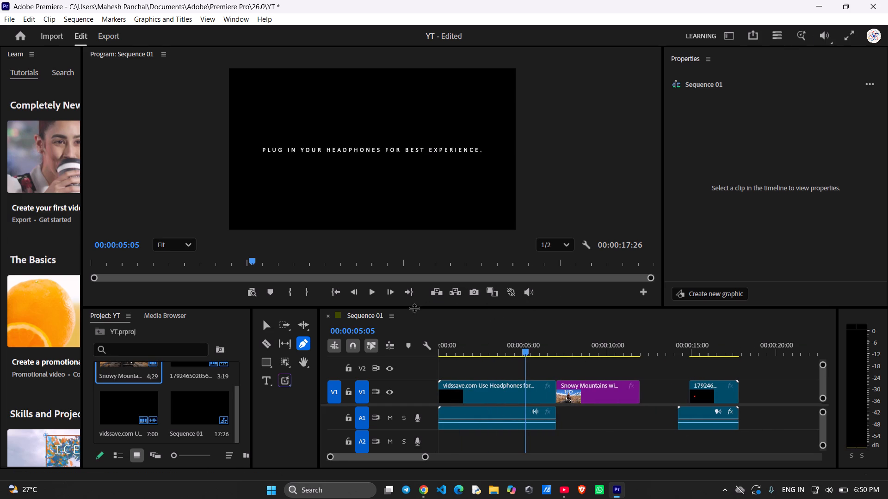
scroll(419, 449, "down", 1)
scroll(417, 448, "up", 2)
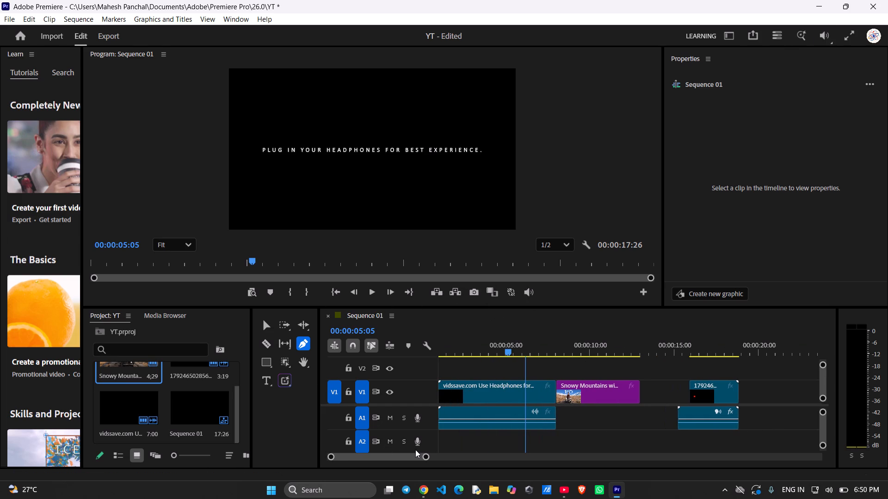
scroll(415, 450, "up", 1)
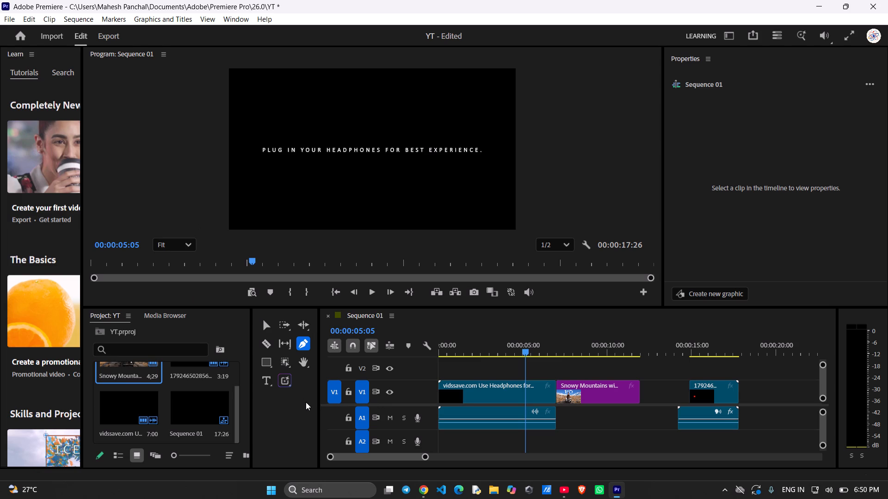
Switch to Chrome, search Google for how to add audio in Premiere Pro, and read the full AI Overview instructions.
left_click(419, 481)
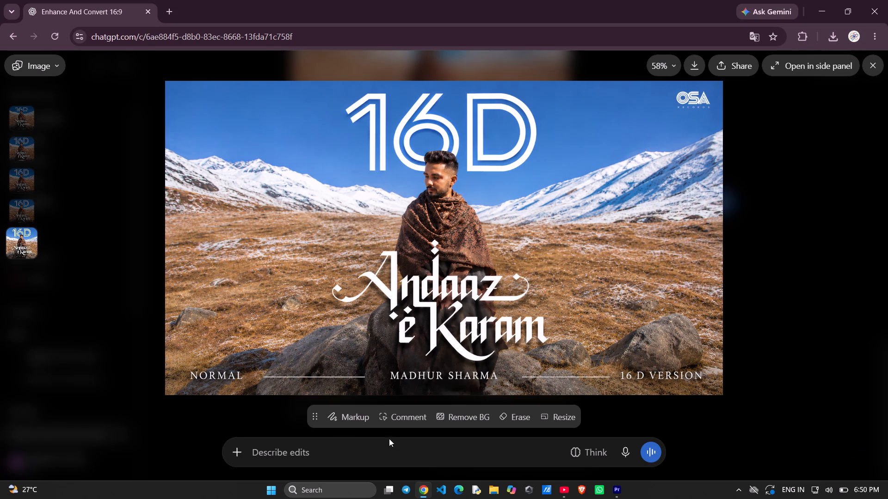
scroll(382, 412, "down", 3)
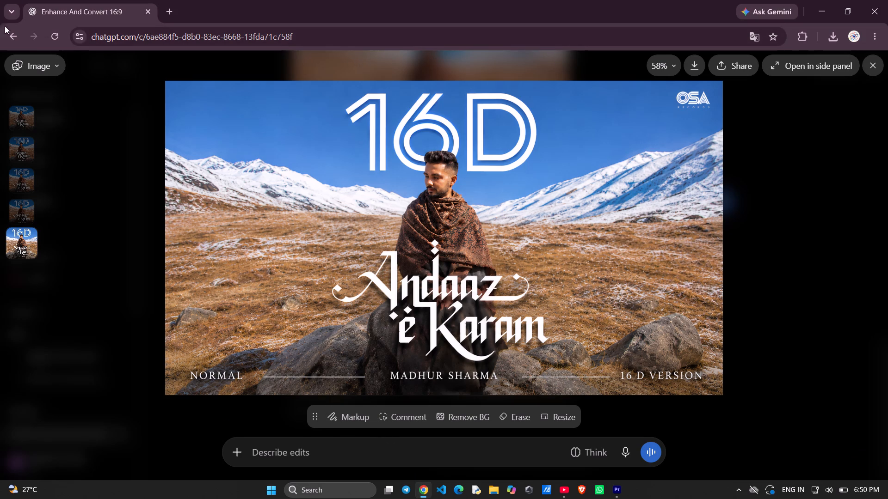
left_click(6, 35)
left_click_drag(147, 165, 143, 145)
left_click(170, 10)
left_click(317, 218)
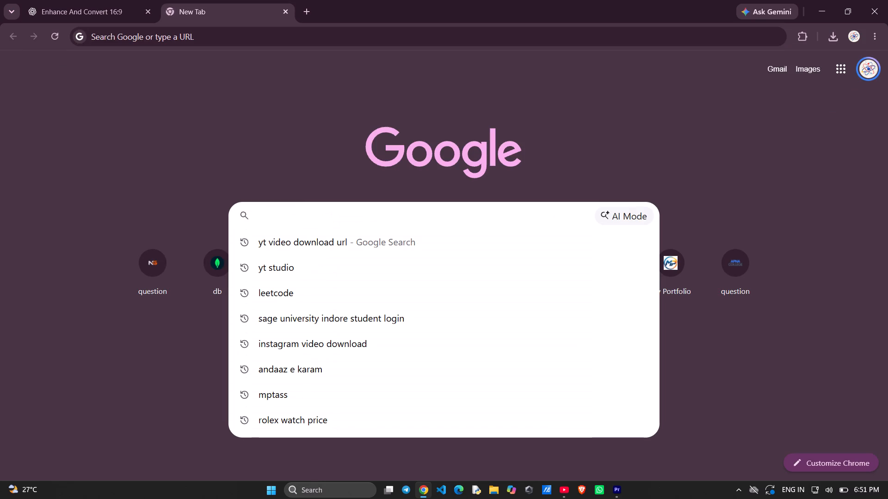
type("how to add audio in pre")
key("Return")
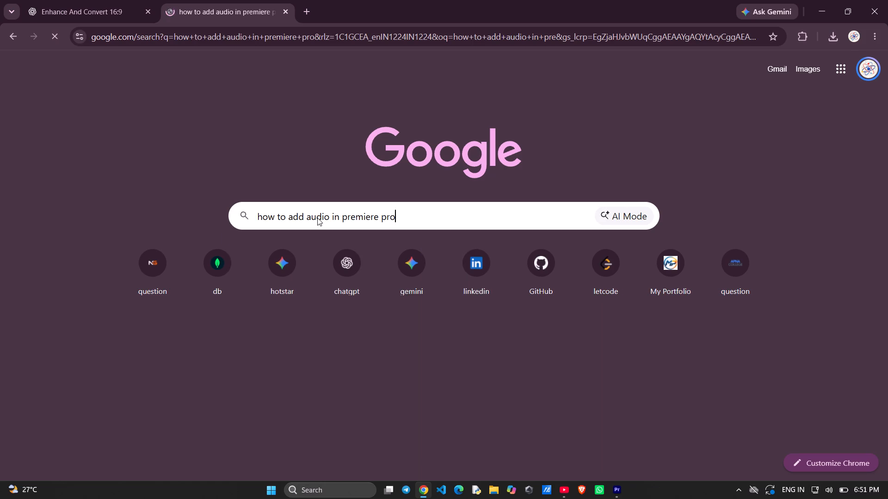
scroll(279, 213, "down", 1)
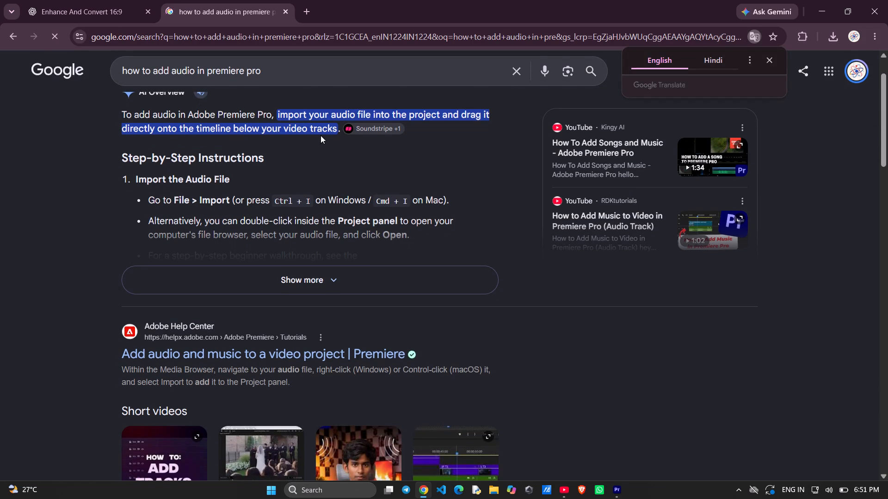
scroll(321, 135, "up", 1)
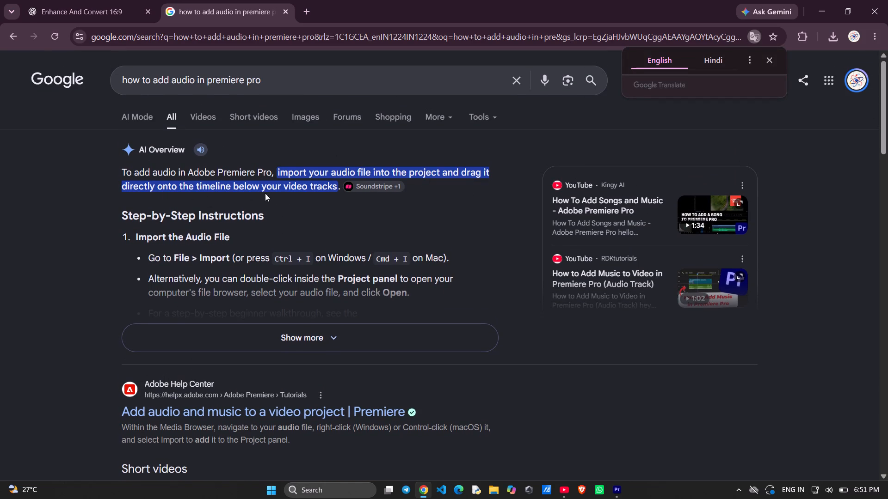
left_click(271, 328)
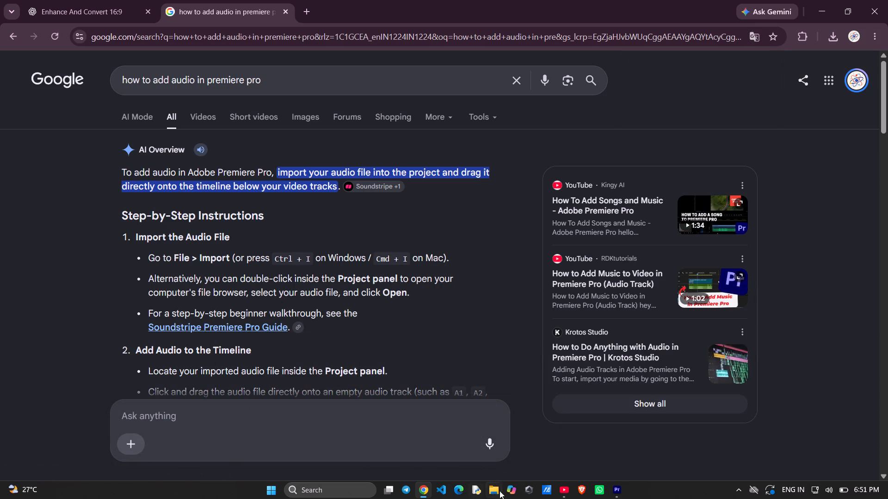
Switch back to Premiere and browse the Downloads, Music and Desktop folders for media to import.
left_click(614, 492)
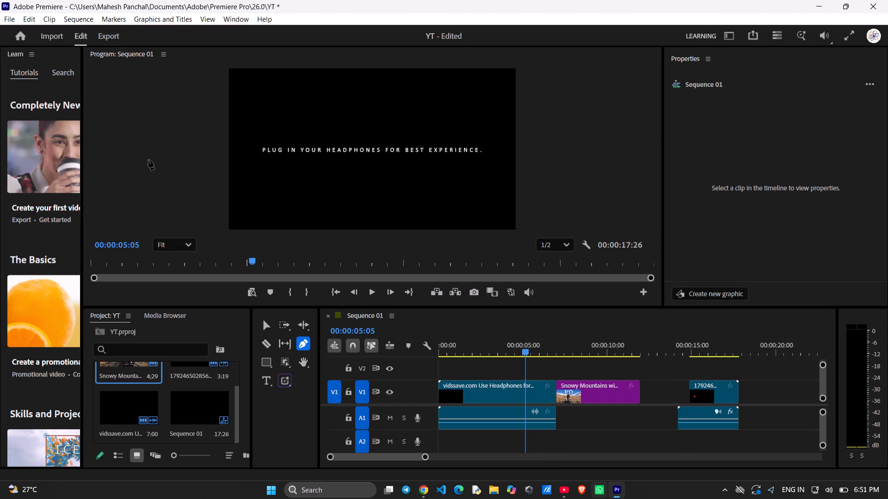
left_click(56, 39)
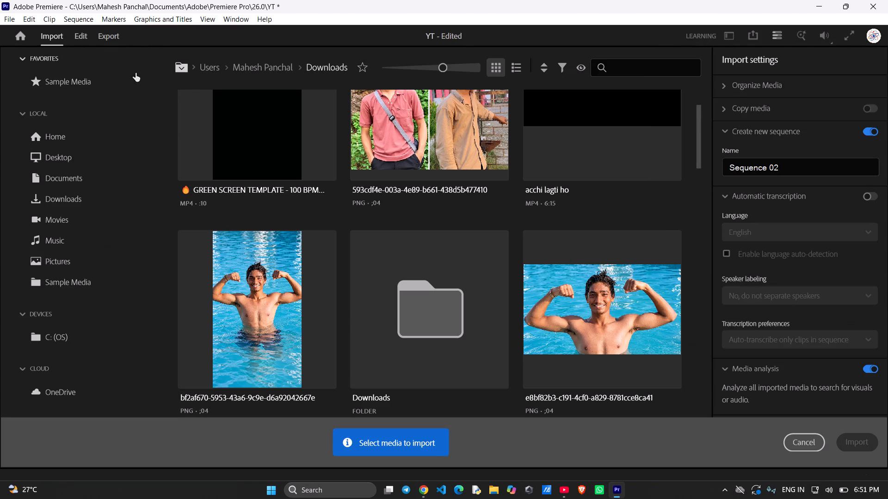
left_click(317, 66)
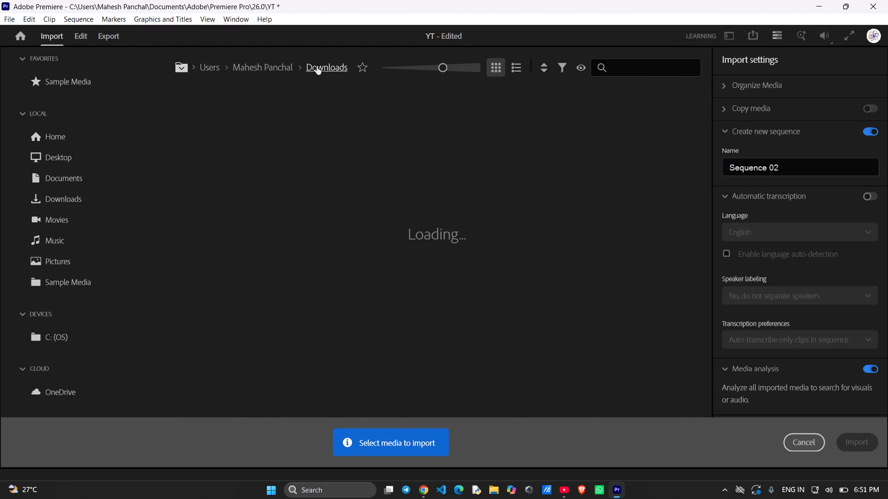
scroll(345, 190, "down", 4)
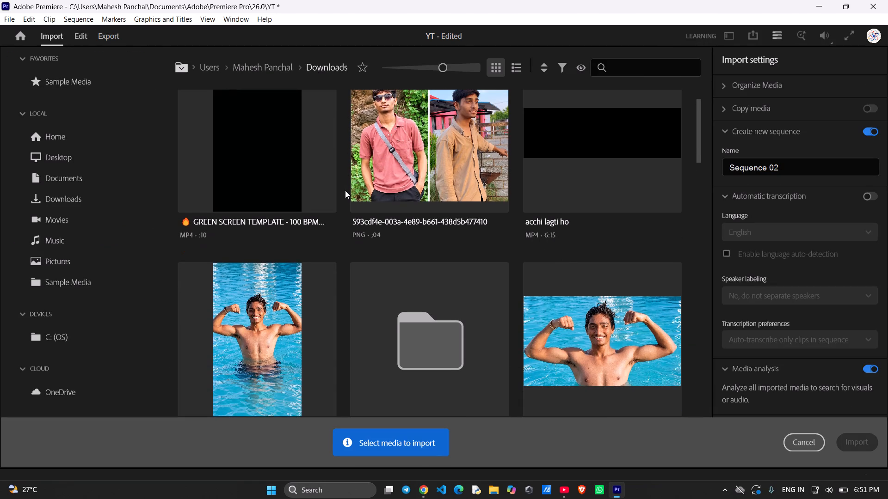
scroll(345, 190, "up", 10)
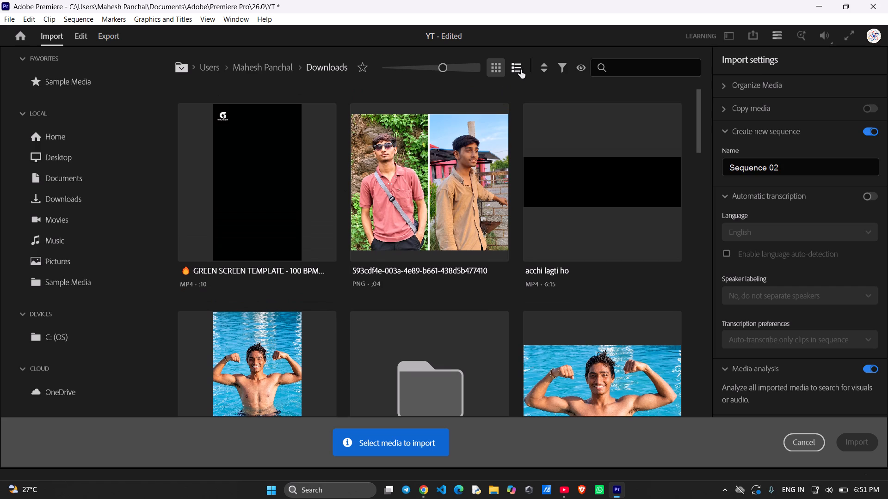
left_click(495, 69)
left_click(63, 243)
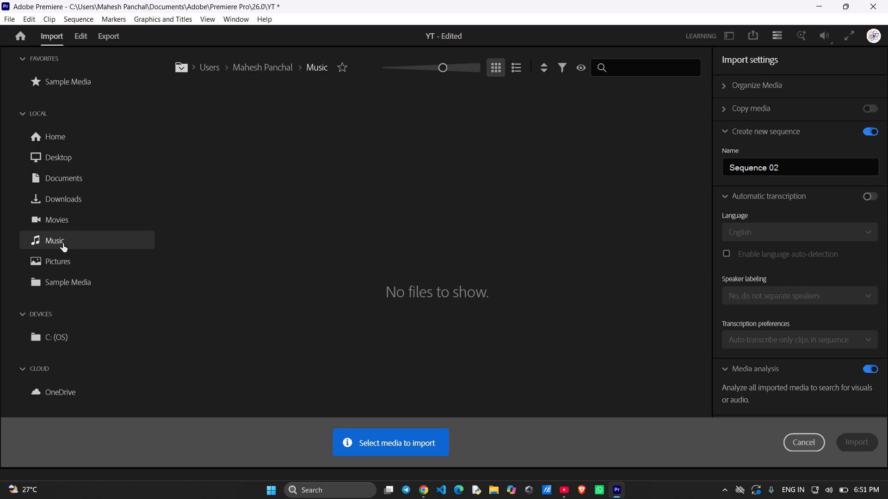
left_click(55, 207)
left_click(61, 185)
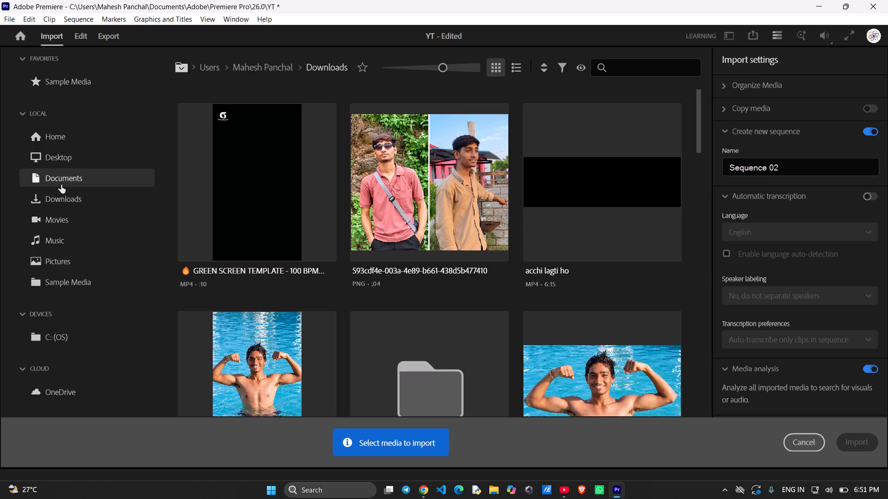
left_click(57, 151)
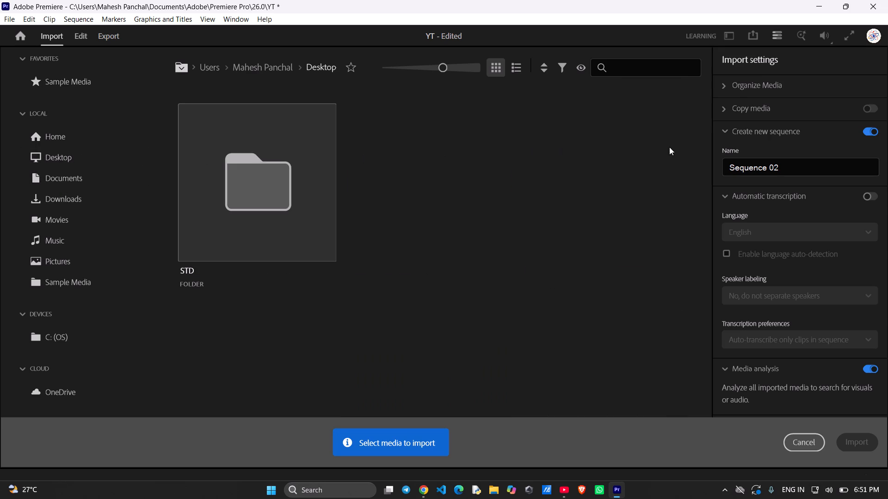
Examine the import settings, including Organize Media, plus the sorting options and list view for the Desktop folder.
scroll(715, 170, "down", 4)
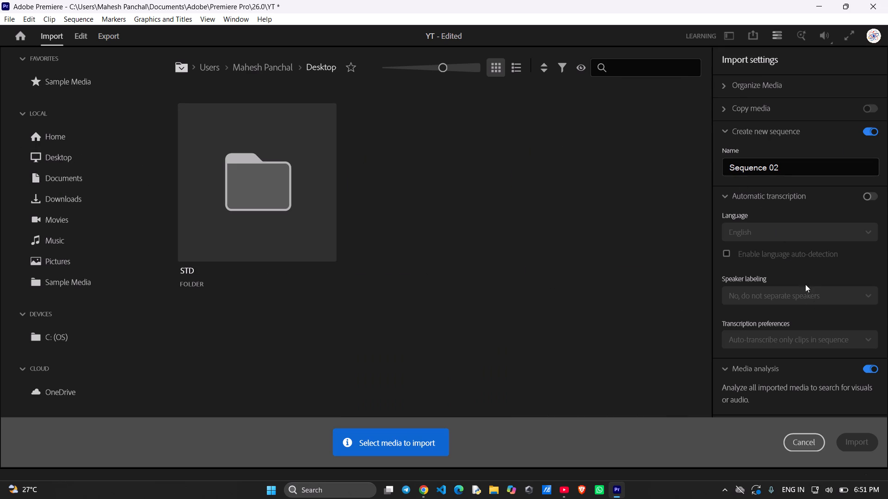
scroll(805, 278, "up", 3)
left_click(745, 60)
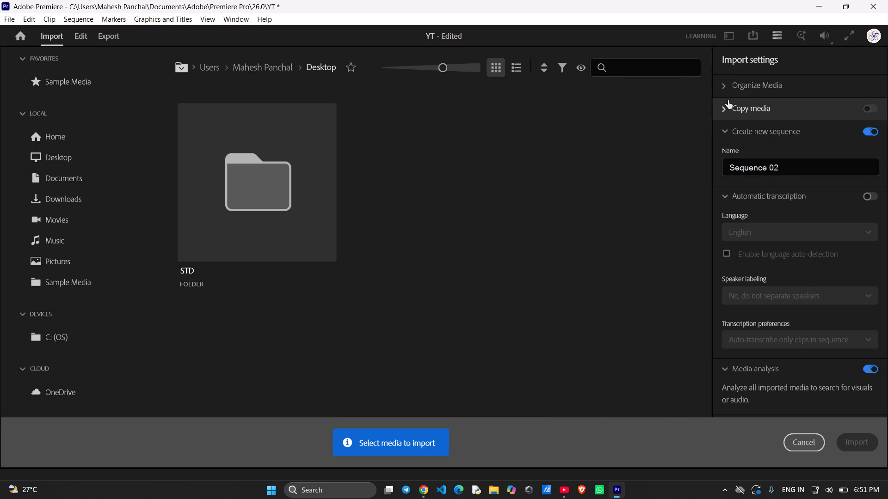
left_click(723, 91)
left_click(726, 90)
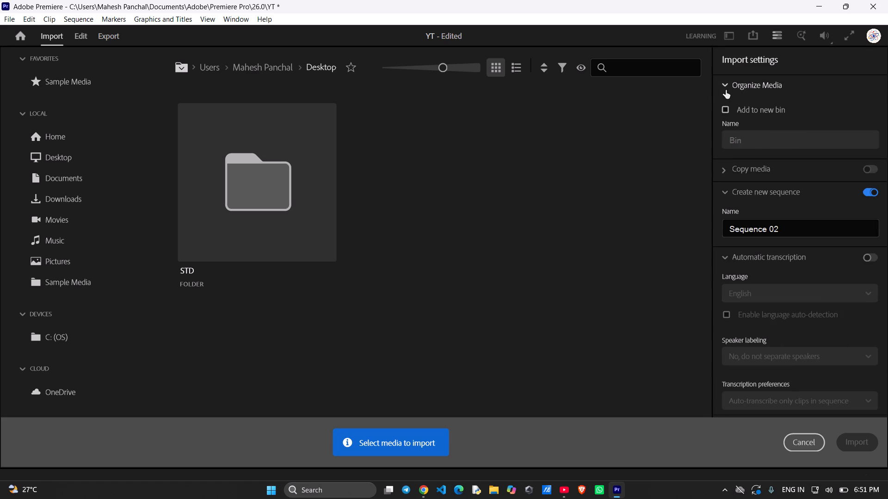
left_click(726, 106)
left_click(726, 106)
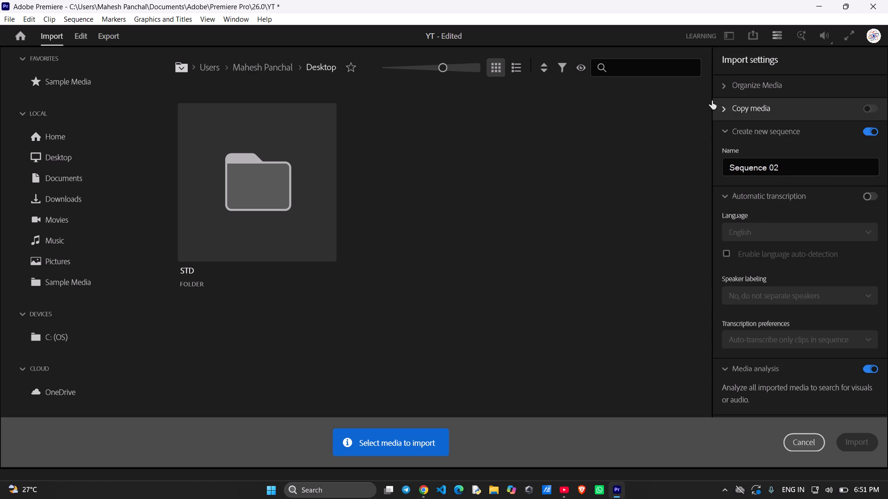
left_click(542, 68)
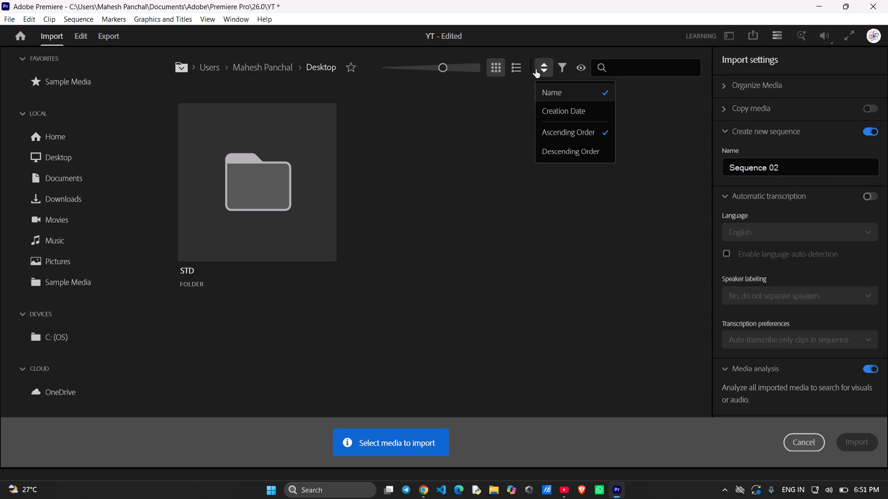
left_click(517, 105)
left_click(516, 69)
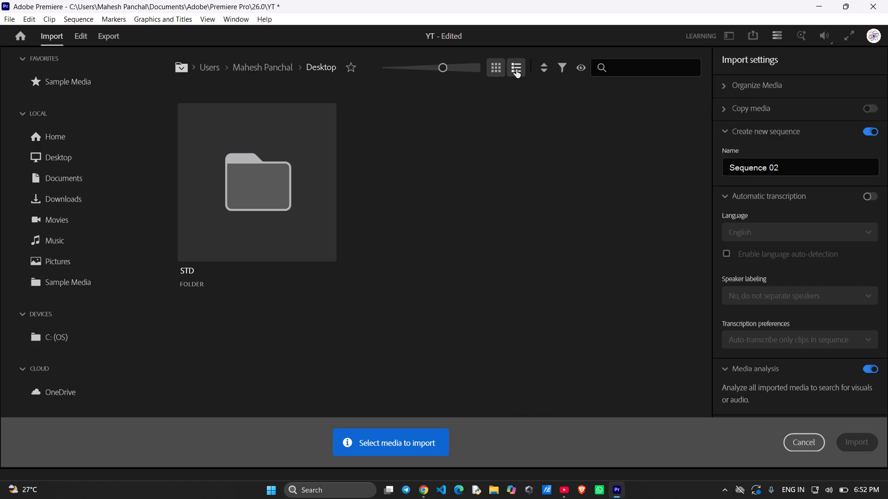
left_click(458, 177)
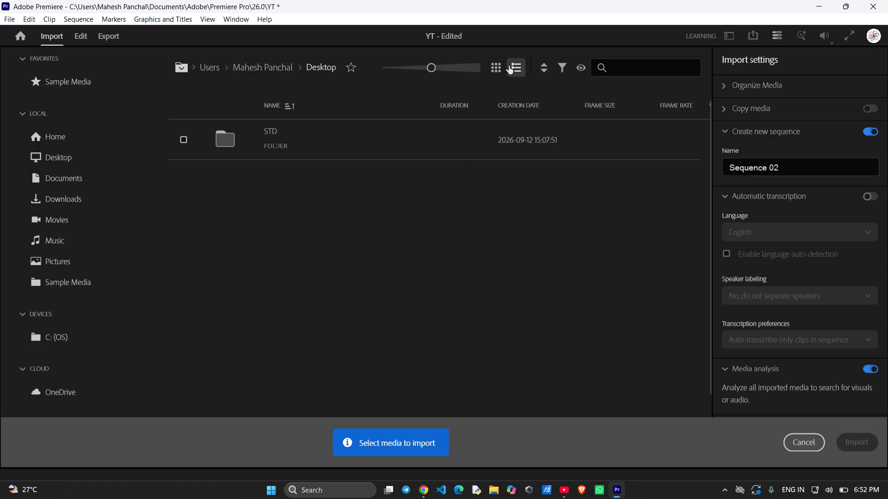
left_click(503, 66)
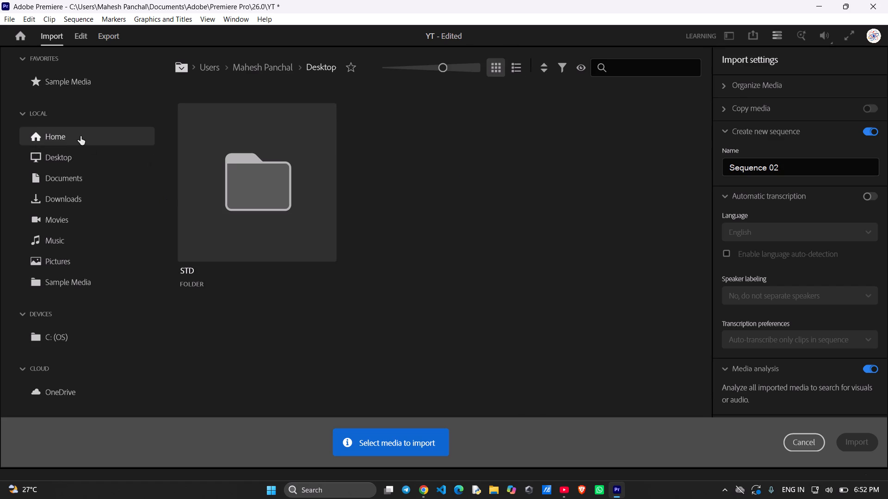
Look through the Downloads folder's media files for the song's audio to import.
left_click(68, 195)
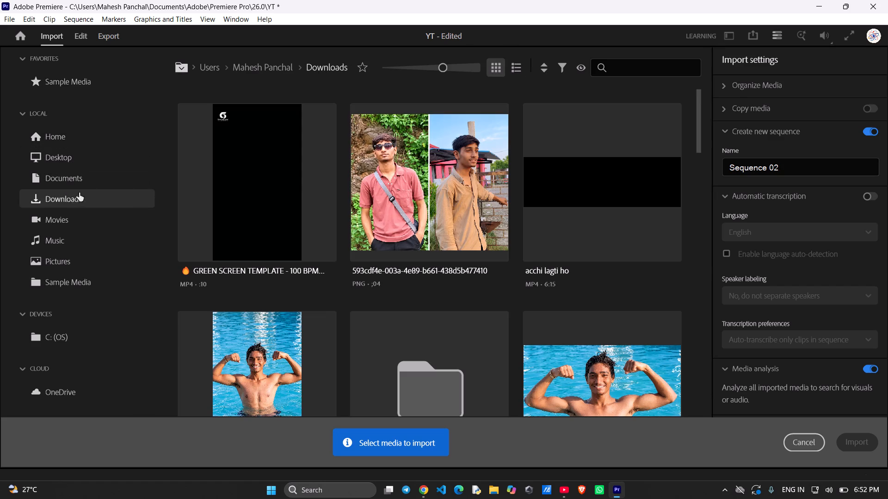
scroll(450, 222, "down", 20)
scroll(450, 222, "down", 4)
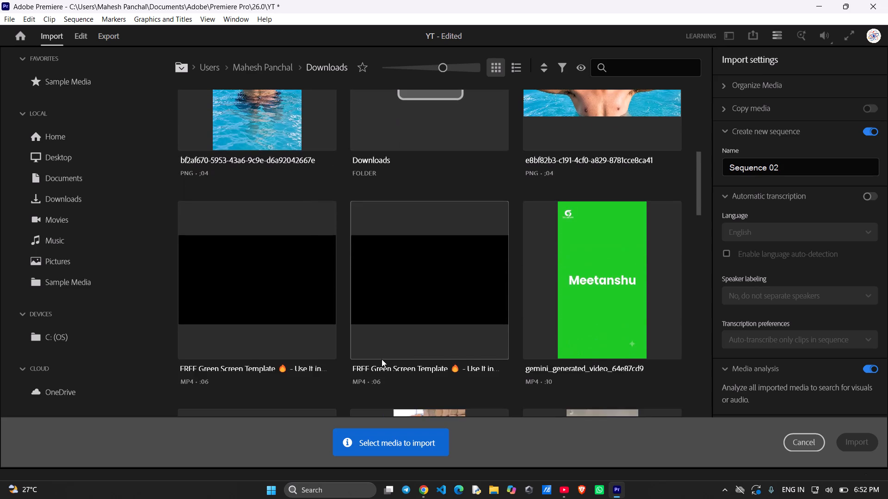
scroll(382, 359, "down", 16)
scroll(382, 359, "down", 12)
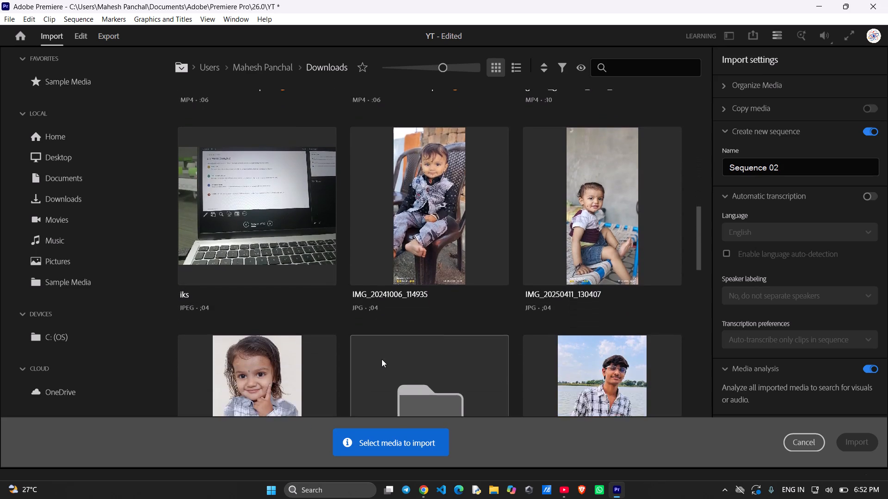
scroll(382, 359, "down", 2)
scroll(382, 359, "up", 20)
scroll(382, 359, "up", 18)
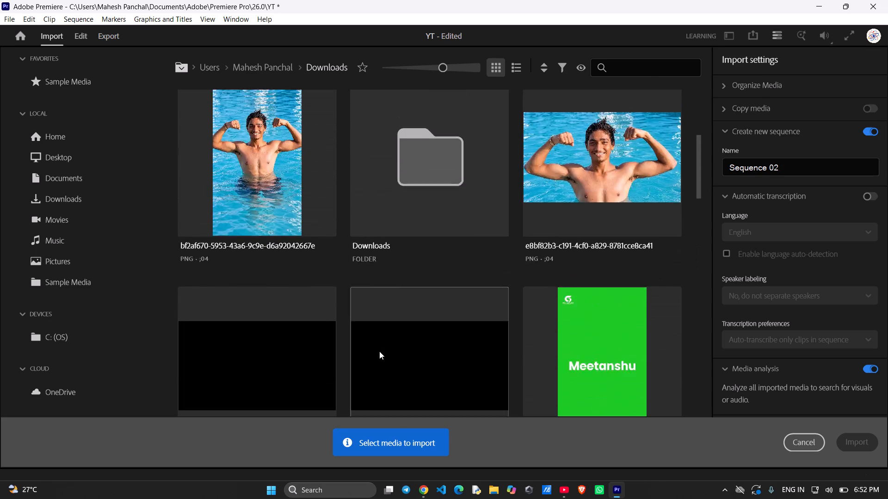
scroll(379, 351, "up", 8)
left_click(374, 442)
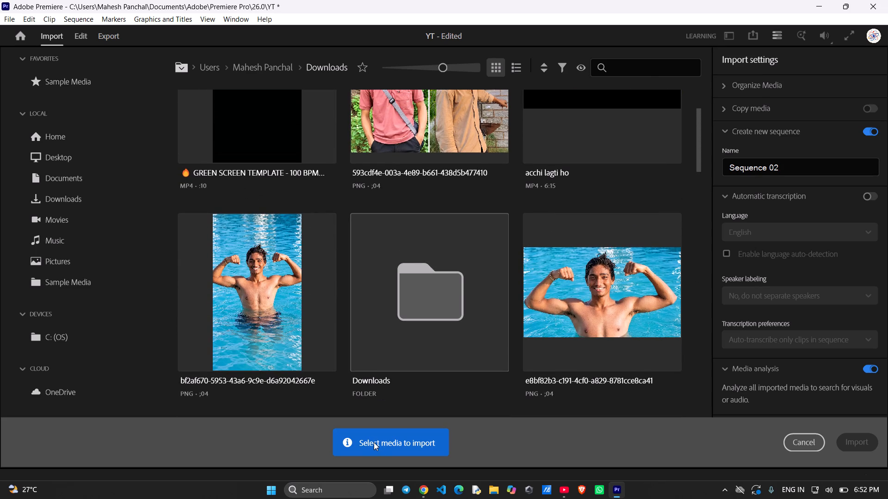
scroll(414, 287, "up", 20)
scroll(414, 287, "up", 7)
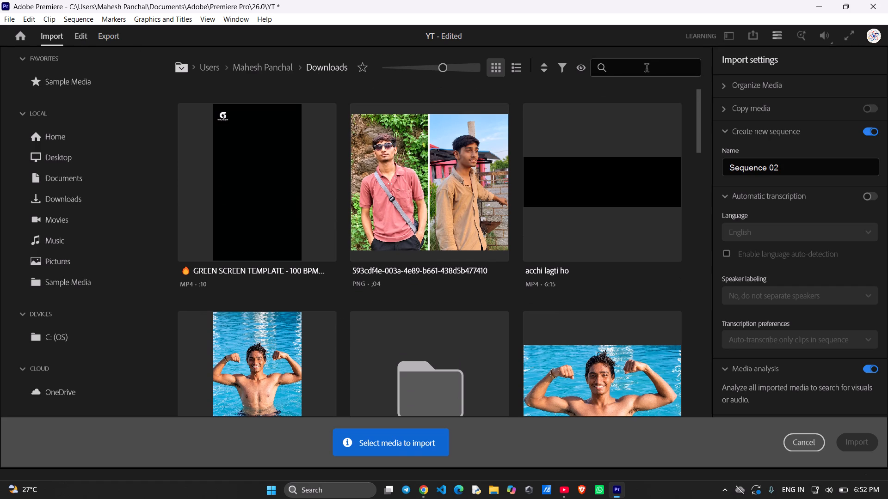
Copy the file path of the Unconfirmed 406163 download in File Explorer and search for it in Premiere's import browser.
left_click(488, 489)
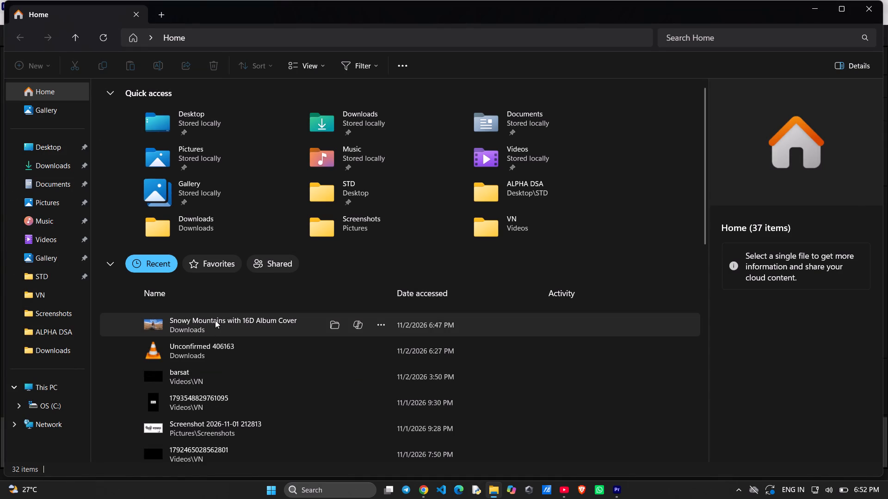
right_click(378, 349)
left_click(378, 349)
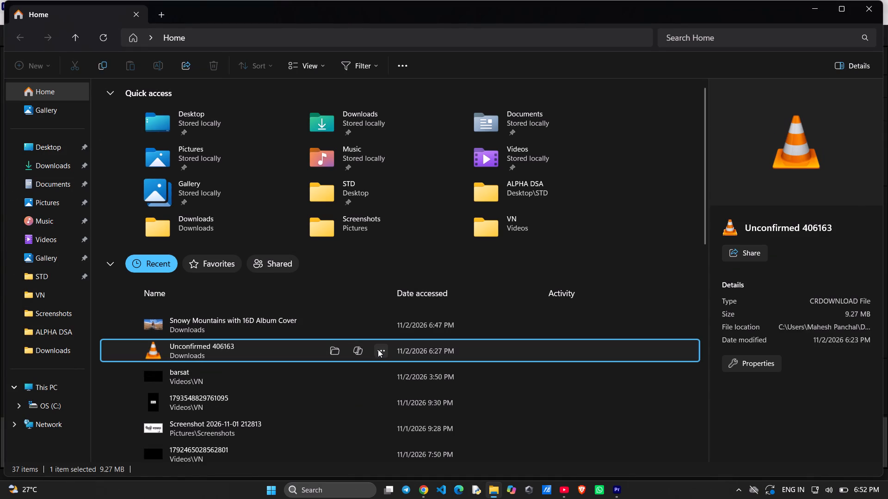
left_click(418, 284)
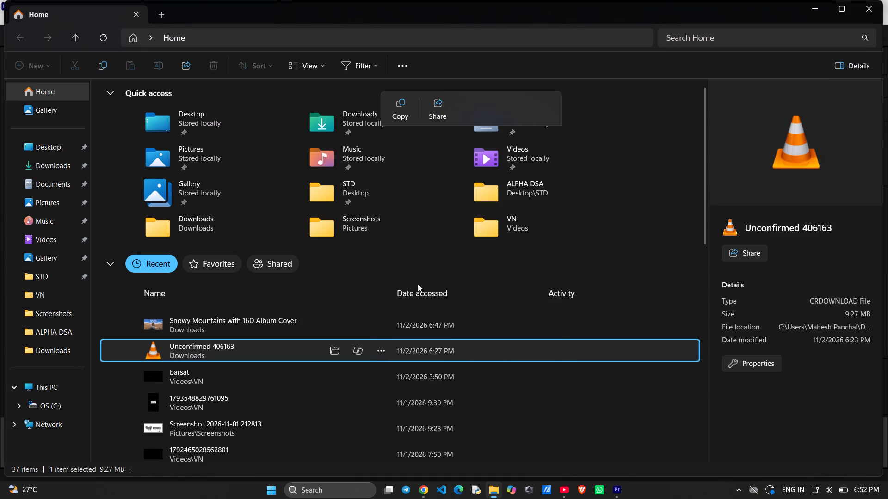
left_click(612, 486)
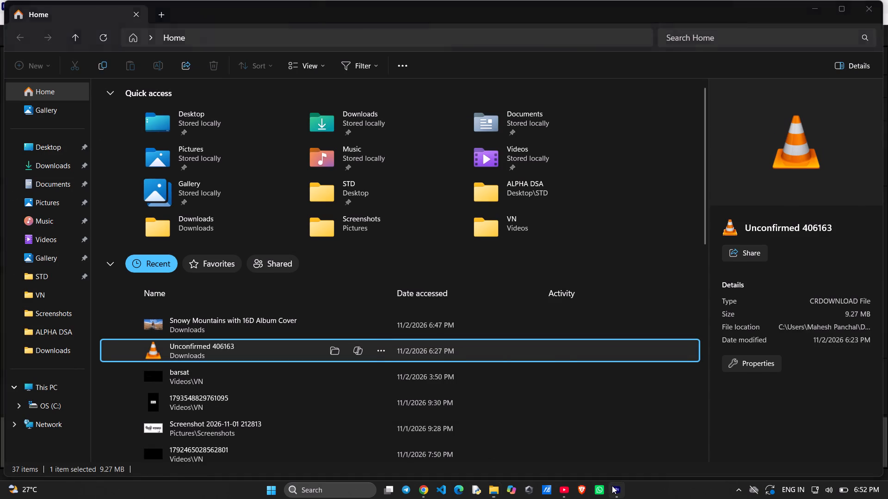
left_click(652, 70)
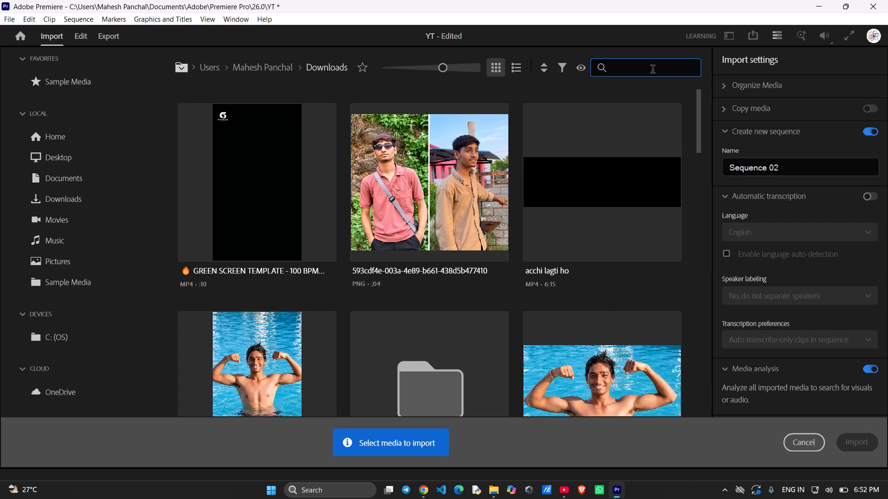
key("ctrl+v")
key("Return")
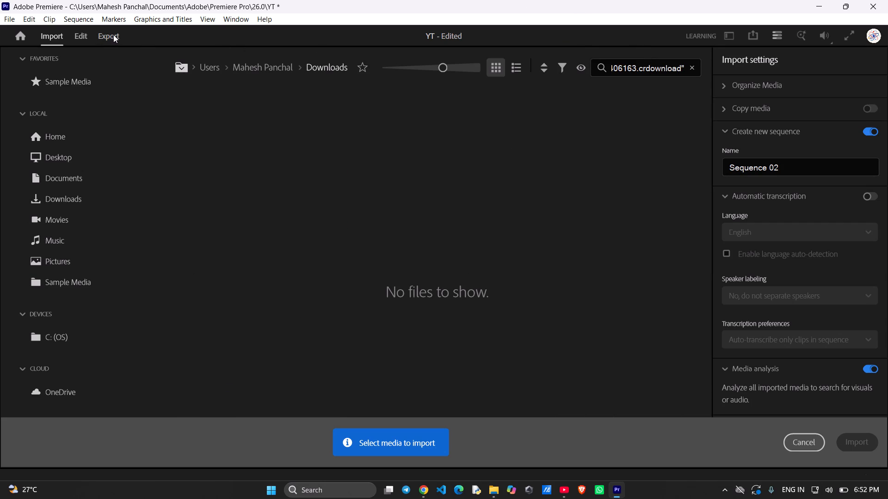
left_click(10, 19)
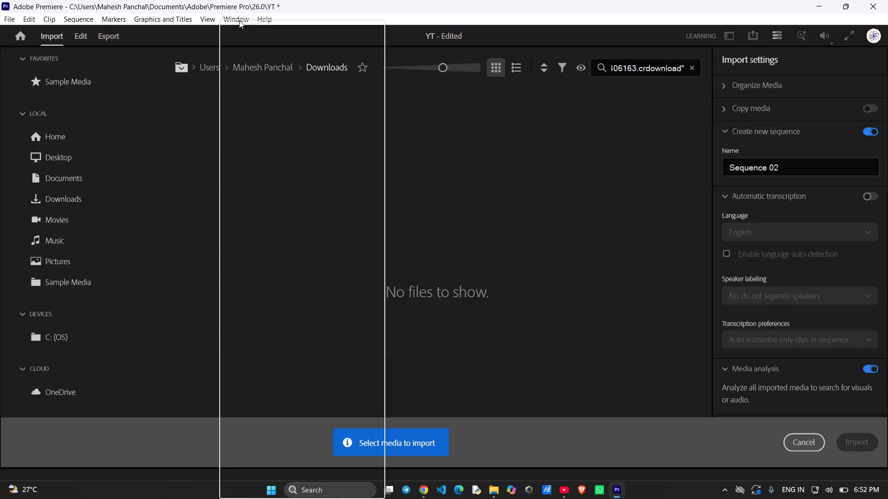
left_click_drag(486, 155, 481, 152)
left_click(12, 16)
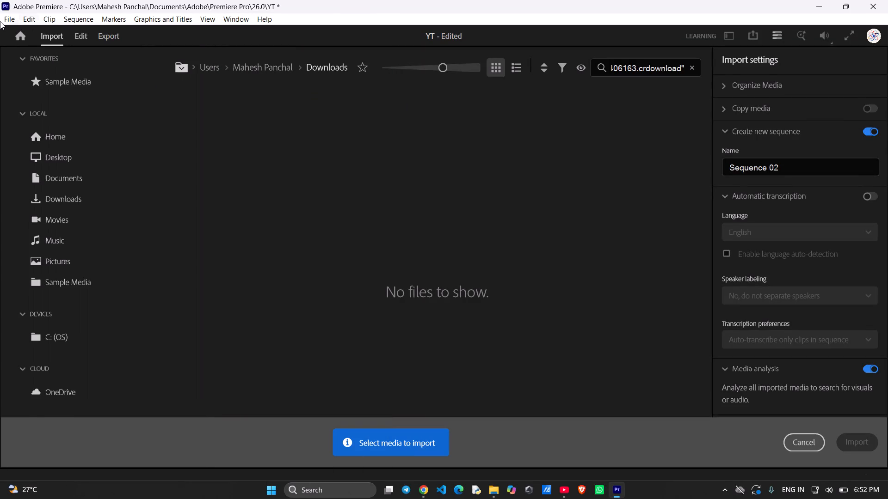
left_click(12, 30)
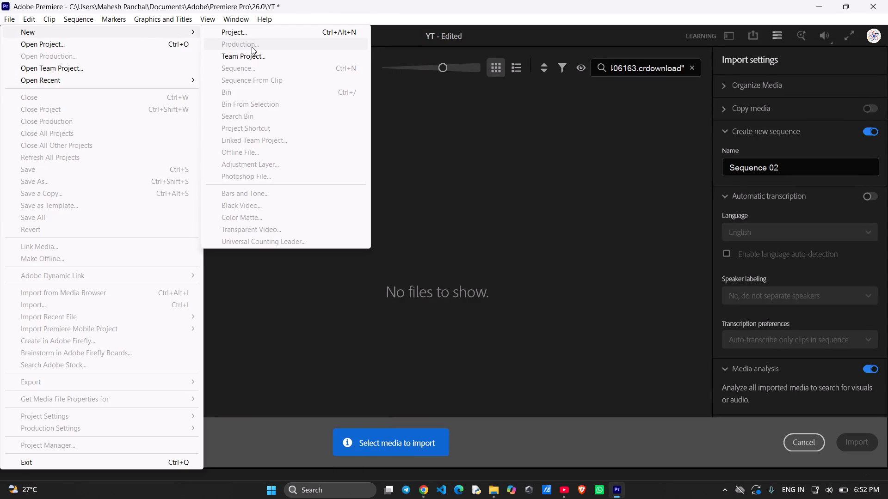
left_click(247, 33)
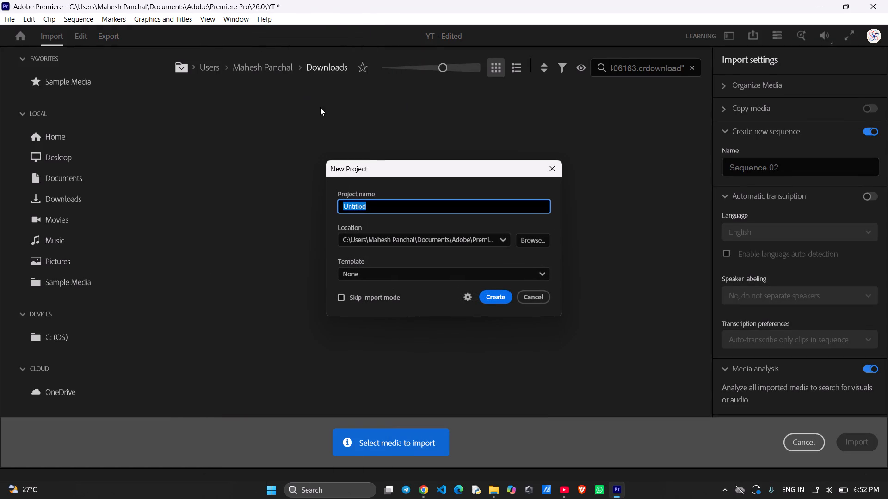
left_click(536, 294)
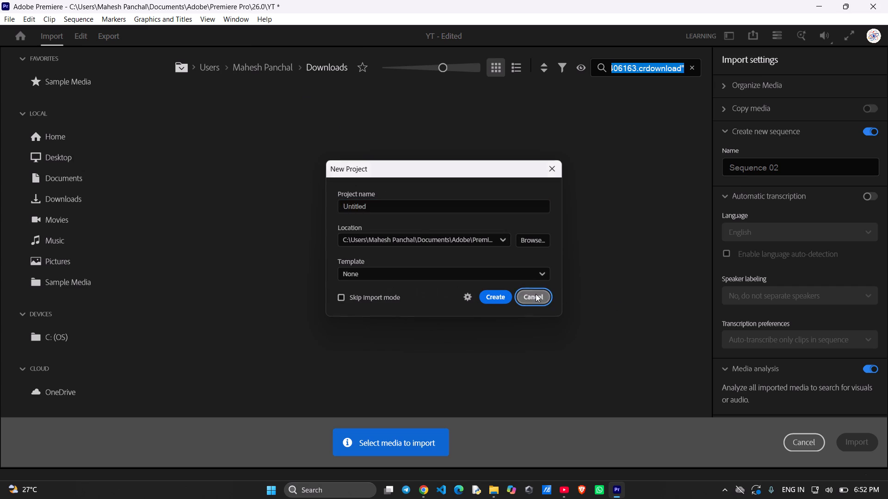
Leave the media import view and return to the editing workspace with Sequence 01.
left_click(52, 61)
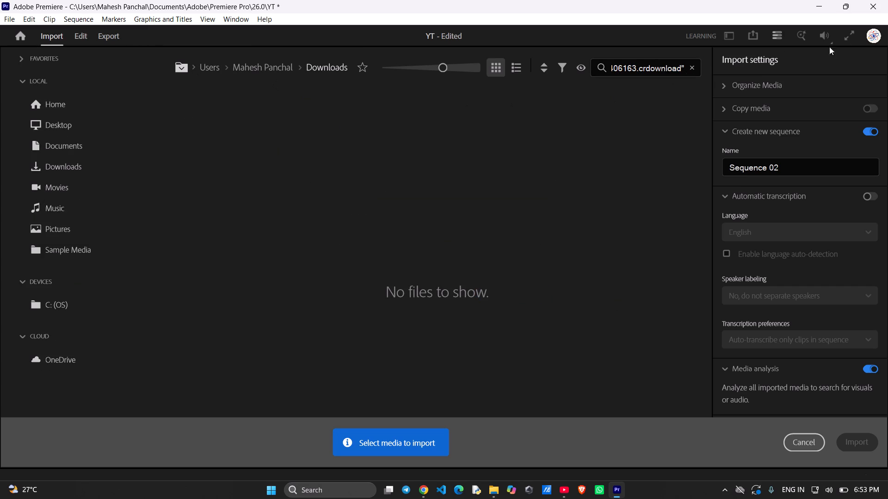
left_click(73, 37)
left_click_drag(77, 30, 74, 35)
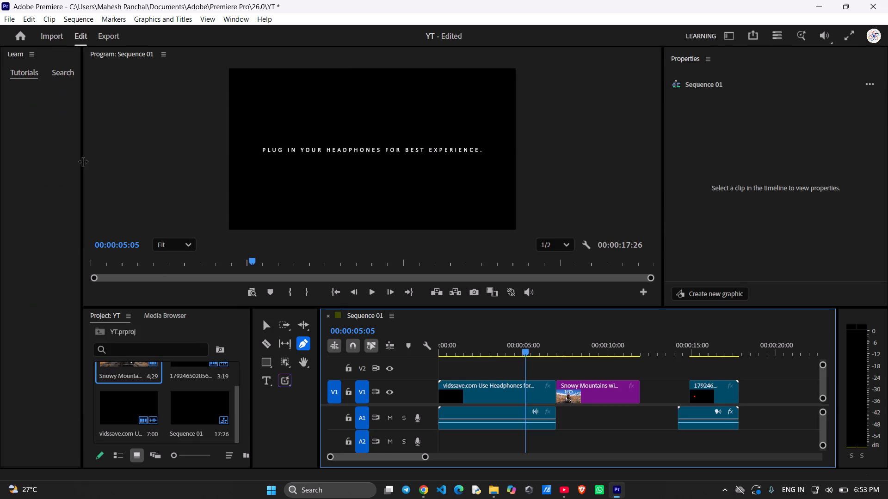
scroll(191, 339, "down", 3)
scroll(172, 400, "up", 5)
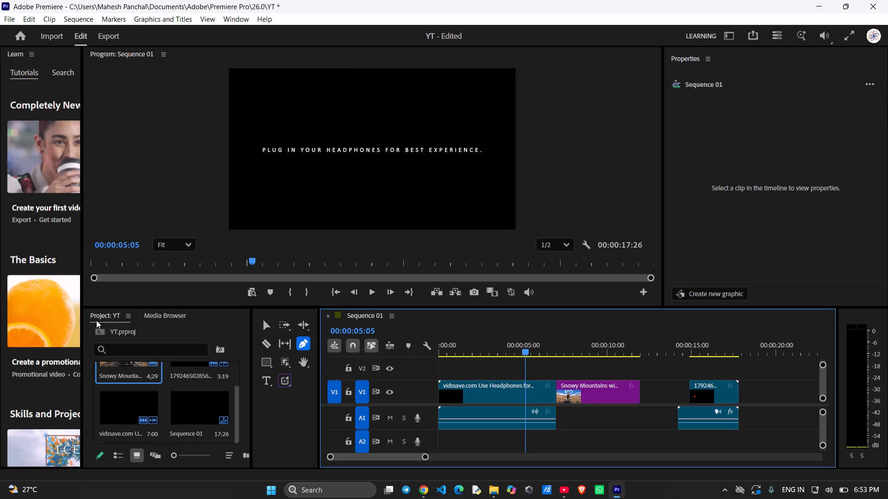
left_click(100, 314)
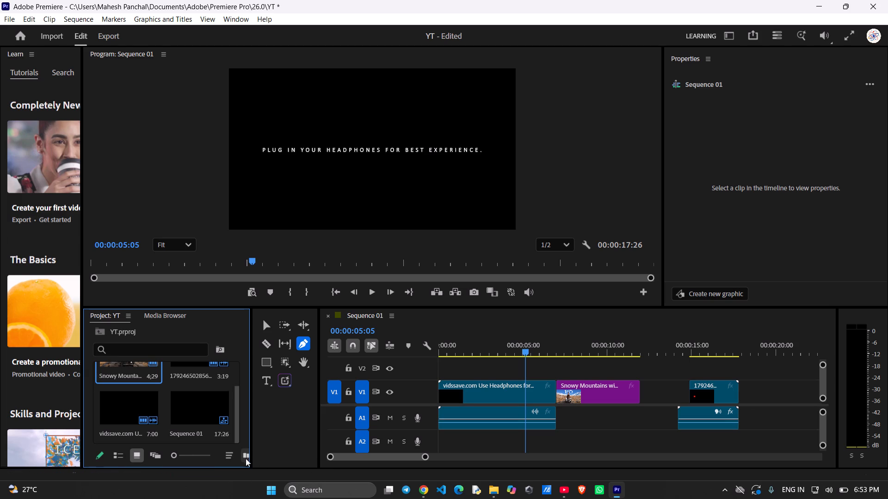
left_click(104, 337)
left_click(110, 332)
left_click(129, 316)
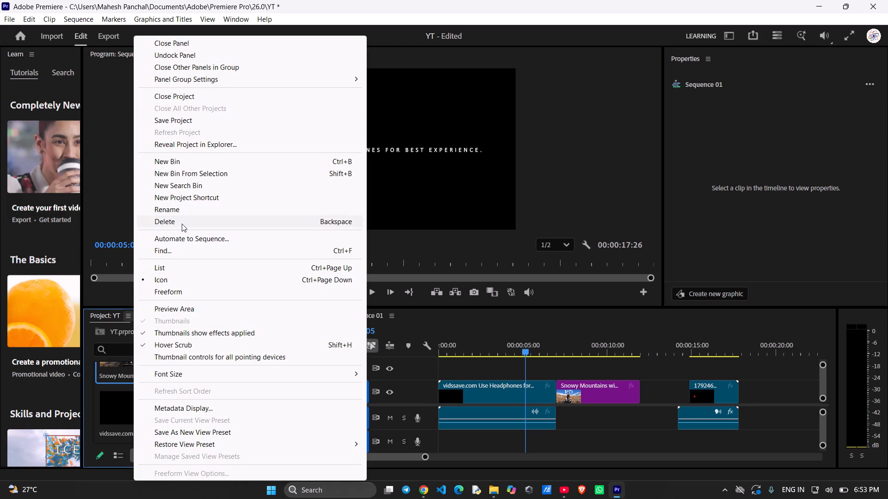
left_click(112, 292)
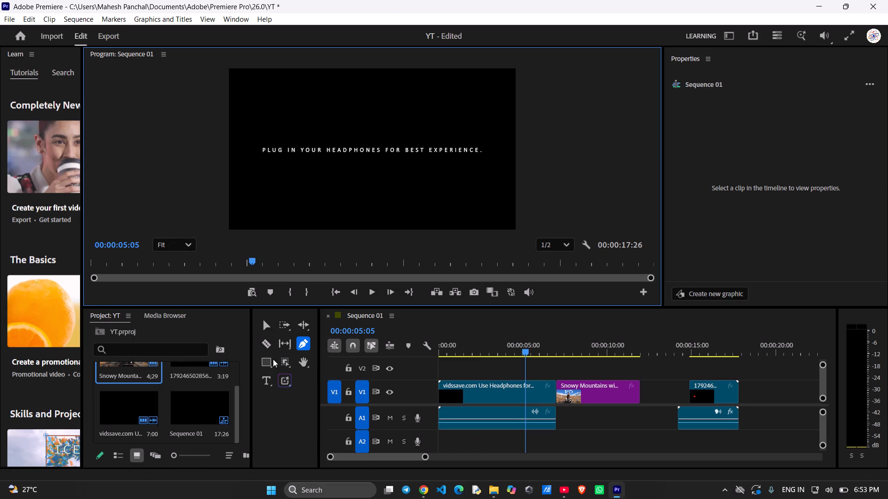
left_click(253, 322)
Search for frames similar to the headphones title at 00:00:05:05, review the results by category, and return to the clip properties.
left_click(250, 294)
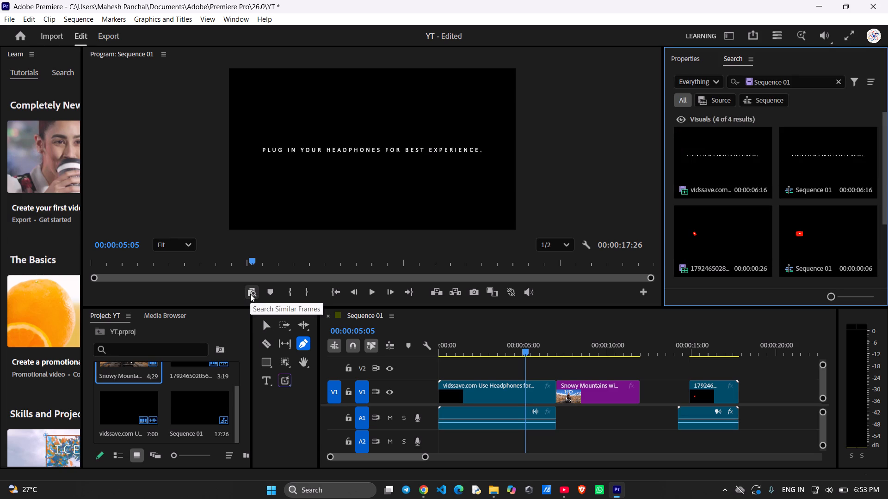
scroll(783, 191, "down", 2)
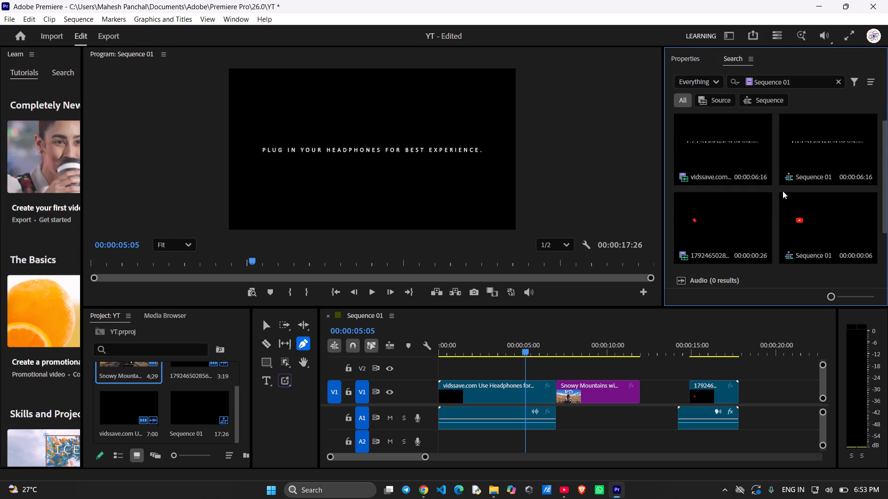
scroll(783, 191, "down", 7)
scroll(783, 191, "down", 16)
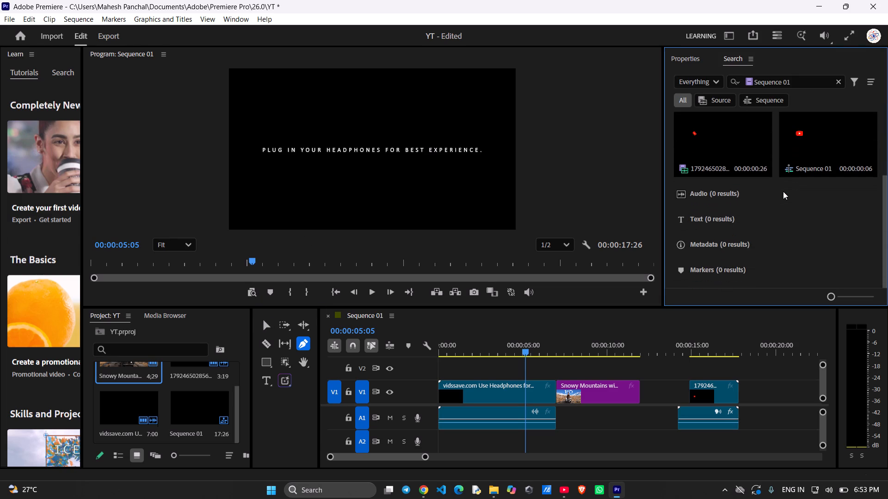
scroll(783, 191, "up", 20)
scroll(783, 191, "up", 6)
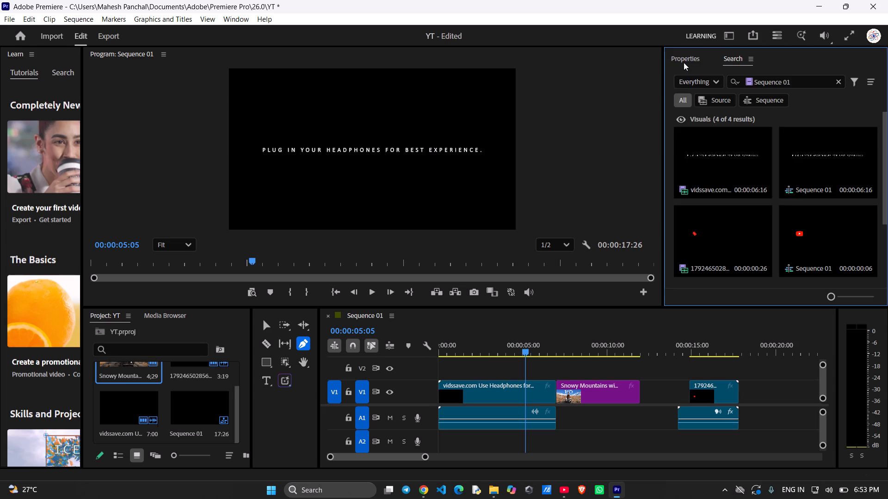
left_click(684, 62)
Place a single Pen tool point outside the video frame at 00:00:05:05 in Sequence 01.
left_click(617, 182)
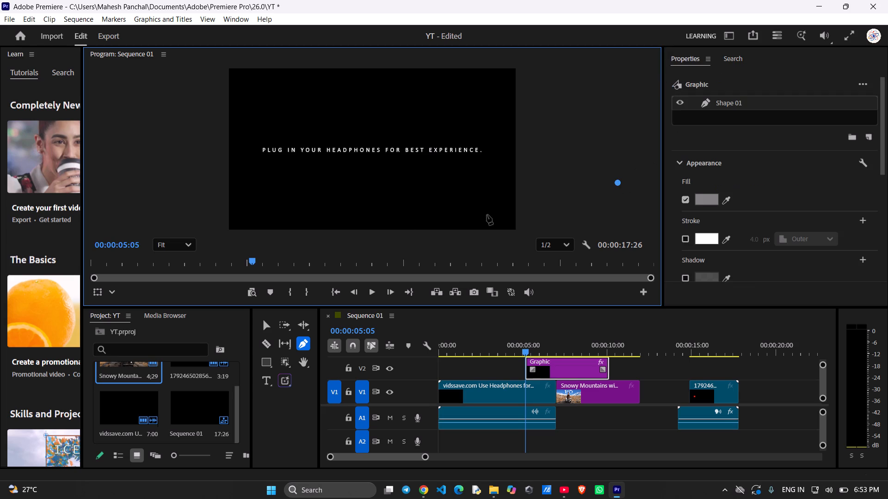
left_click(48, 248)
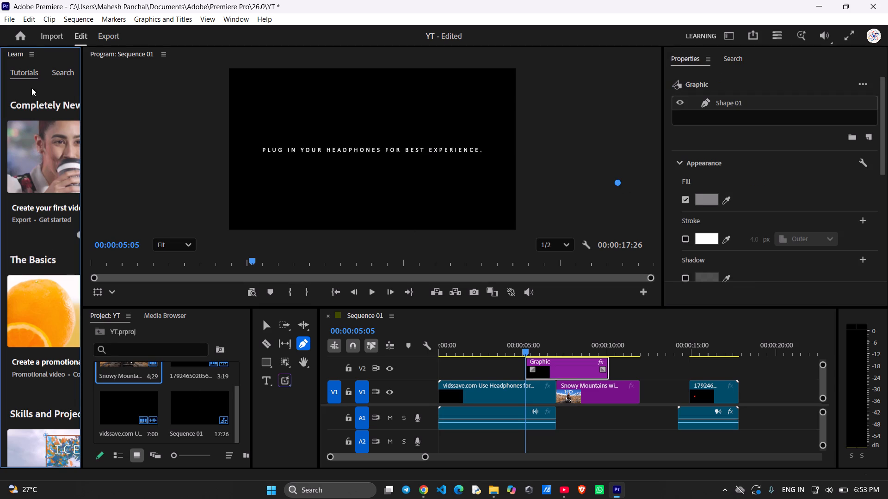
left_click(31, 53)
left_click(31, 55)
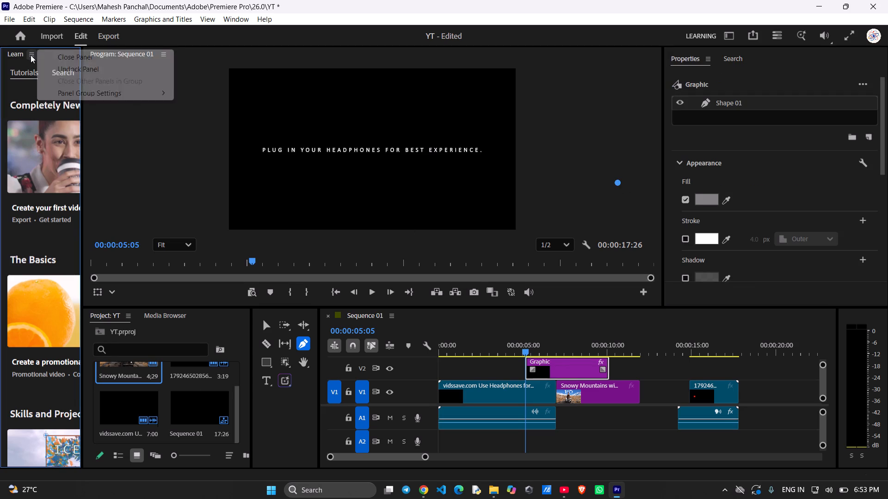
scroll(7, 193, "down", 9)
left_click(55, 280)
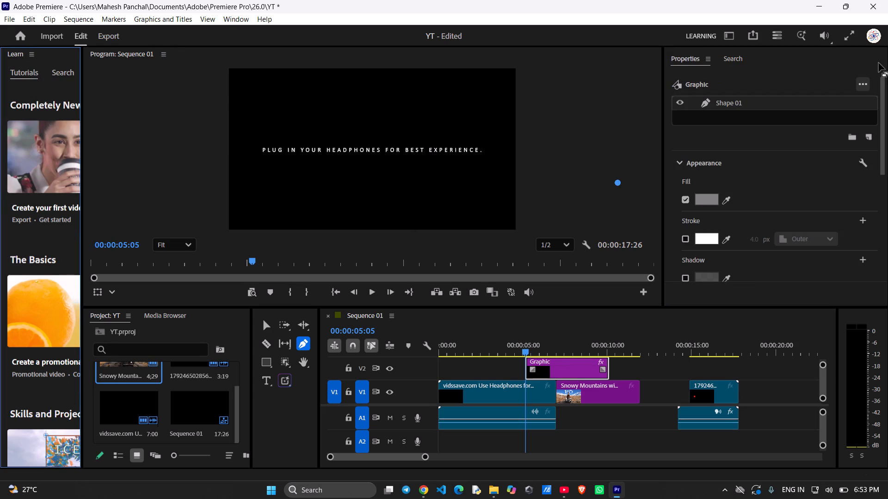
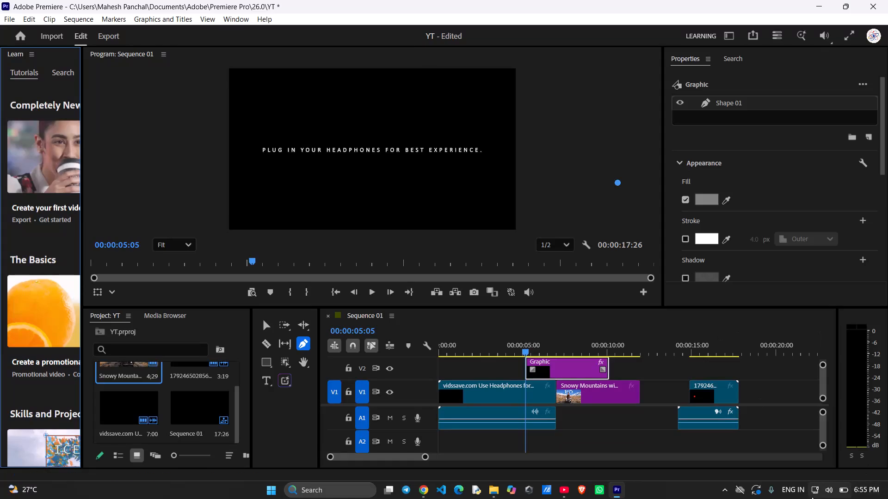
Turn off Bluetooth in the Windows quick settings.
left_click(826, 489)
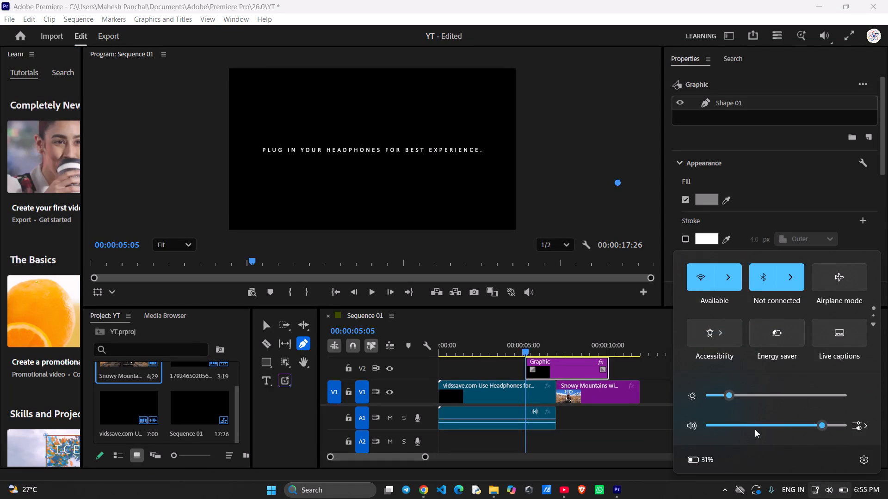
left_click(760, 273)
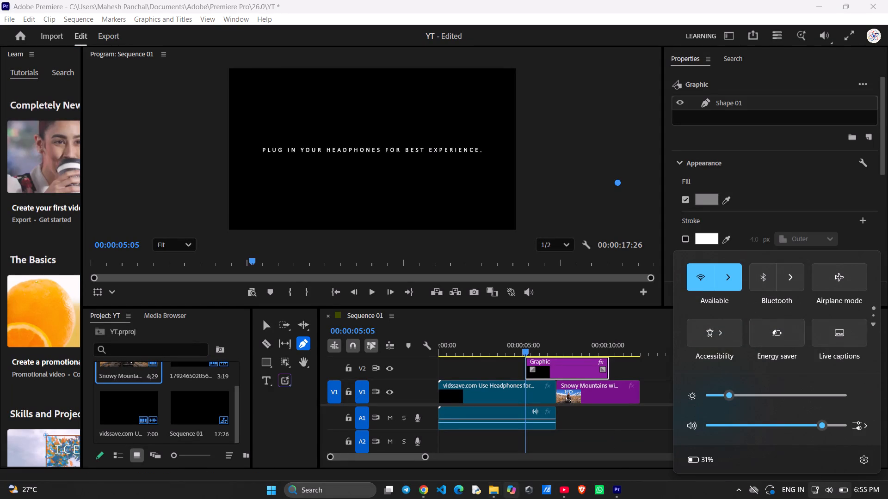
Open the Windows power options and choose a power action for the computer.
left_click(276, 495)
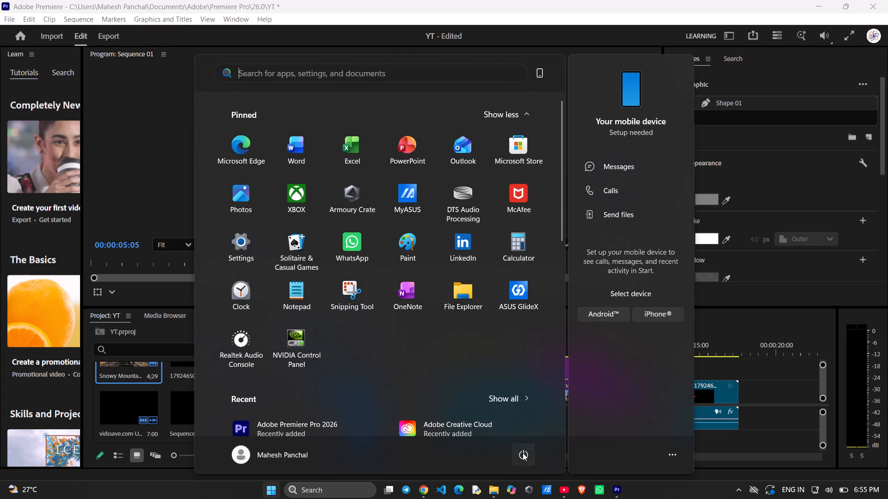
left_click(523, 453)
left_click(516, 395)
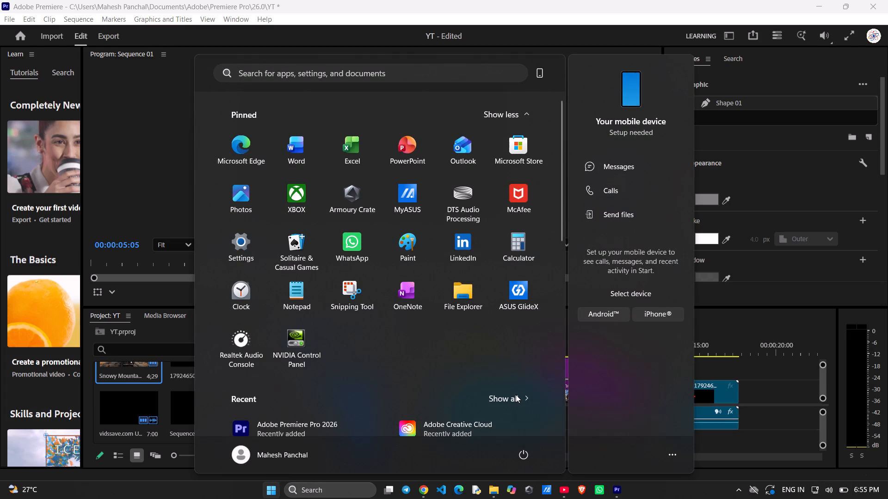
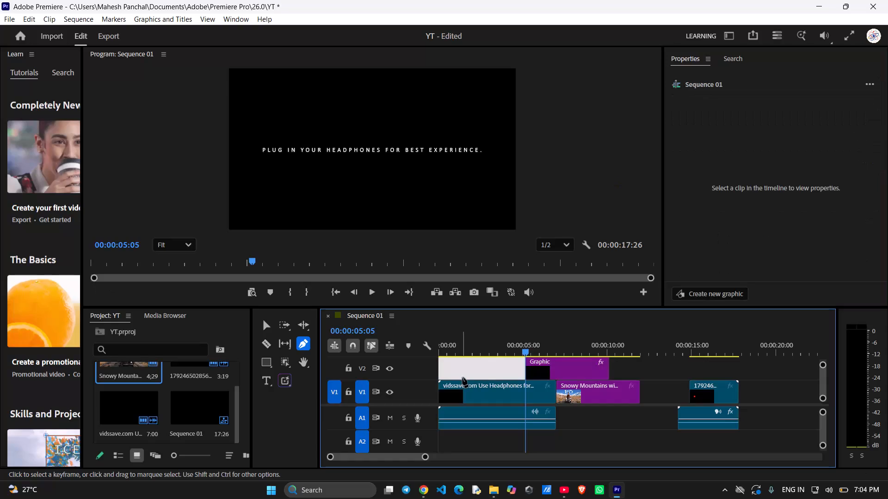
Play back Sequence 01 from the end of the headphones intro into the cover image.
left_click(551, 365)
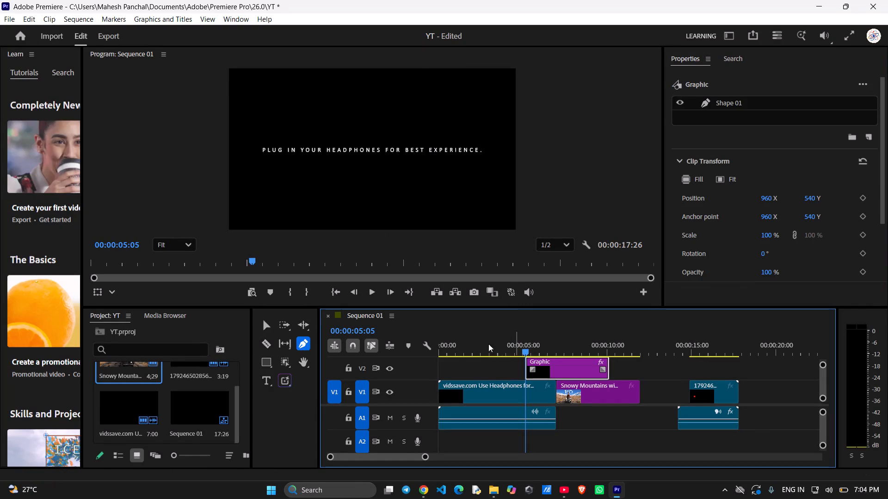
left_click(376, 297)
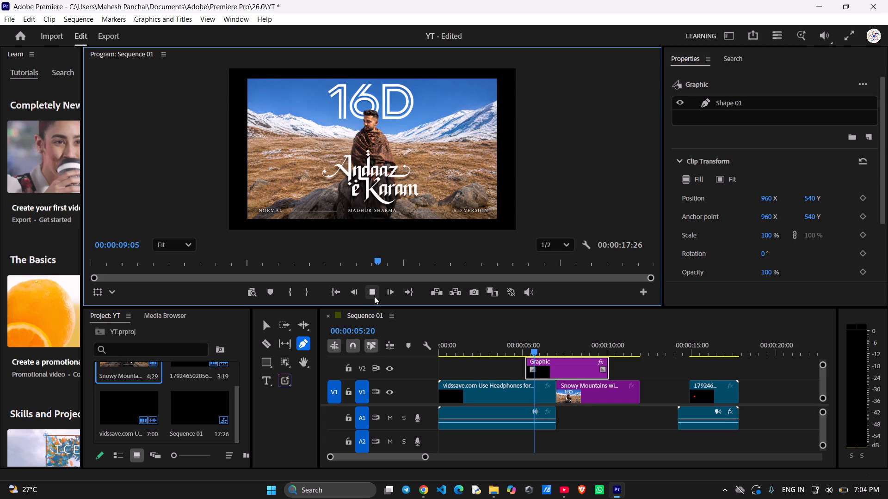
left_click(374, 292)
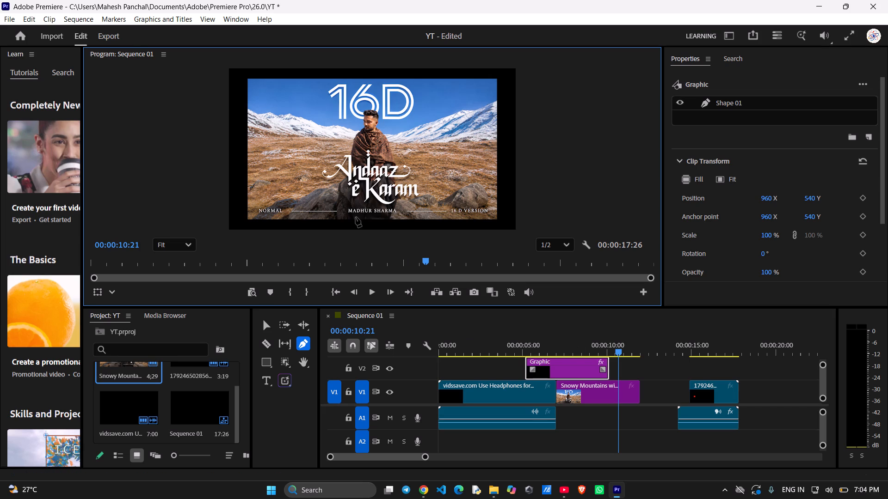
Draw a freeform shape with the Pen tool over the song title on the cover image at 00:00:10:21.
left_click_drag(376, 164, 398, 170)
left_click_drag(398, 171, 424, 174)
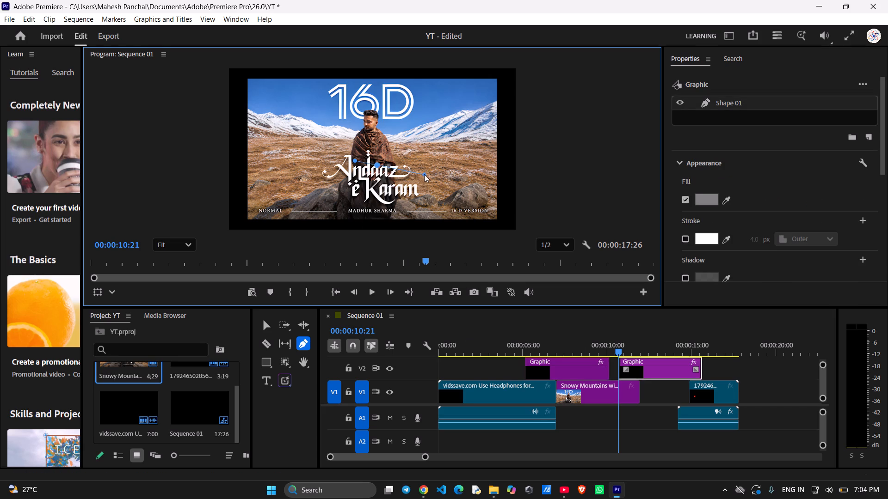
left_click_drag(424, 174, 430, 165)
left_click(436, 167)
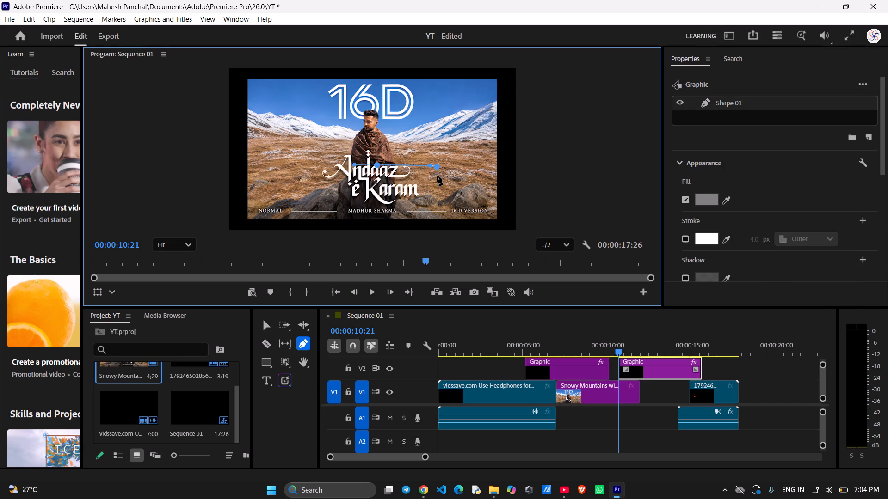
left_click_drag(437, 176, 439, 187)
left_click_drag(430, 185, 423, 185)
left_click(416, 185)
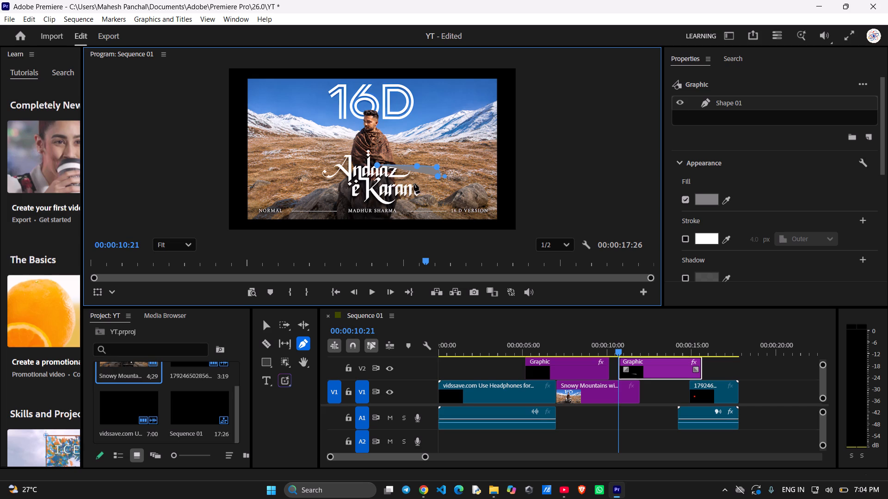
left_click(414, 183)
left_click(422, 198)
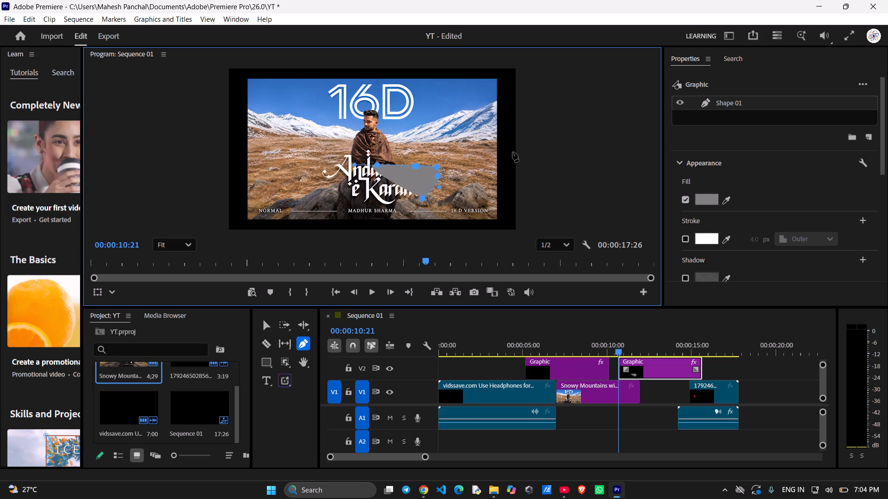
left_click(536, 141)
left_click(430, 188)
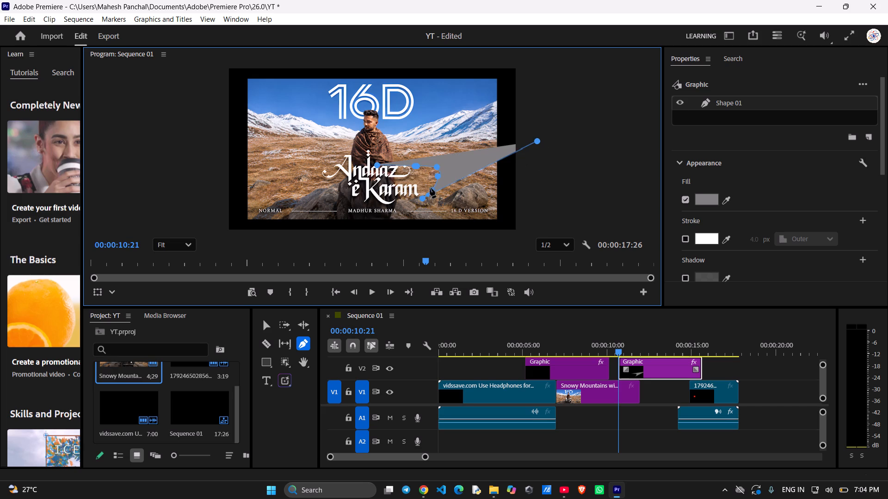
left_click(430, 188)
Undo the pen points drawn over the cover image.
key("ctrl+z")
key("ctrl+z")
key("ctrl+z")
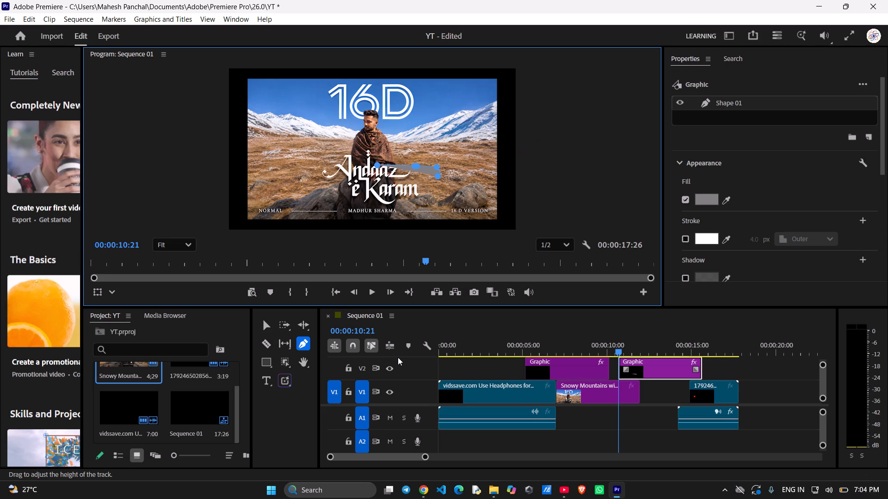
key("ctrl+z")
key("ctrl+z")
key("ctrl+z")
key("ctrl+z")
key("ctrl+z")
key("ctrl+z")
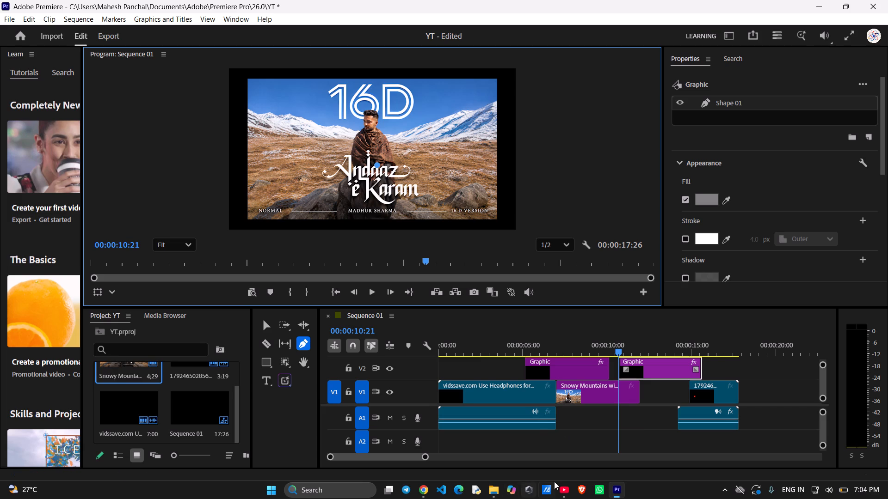
Review the cover image section, moving back through the timeline to 00:00:01:09 in the headphones intro.
key("space")
key("space")
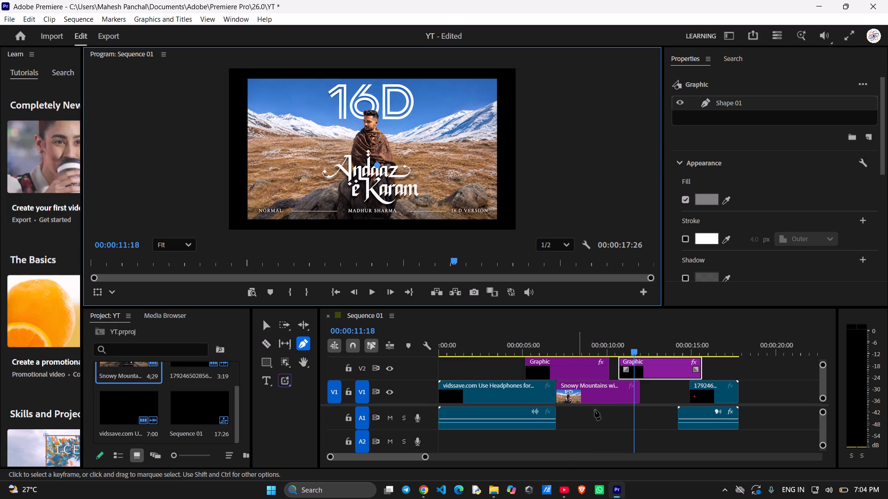
left_click_drag(597, 465, 580, 455)
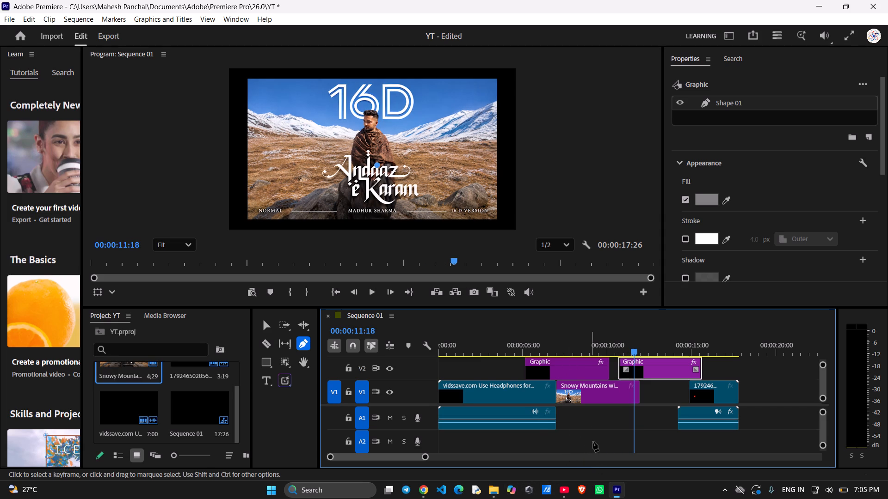
key("Left")
key("Left")
key("Left")
key("Left")
key("Left")
key("Left")
key("Left")
key("Left")
key("Left")
key("Left")
key("Left")
key("Left")
key("Left")
key("Left")
key("Left")
key("Left")
key("Left")
key("Left")
key("Left")
key("Left")
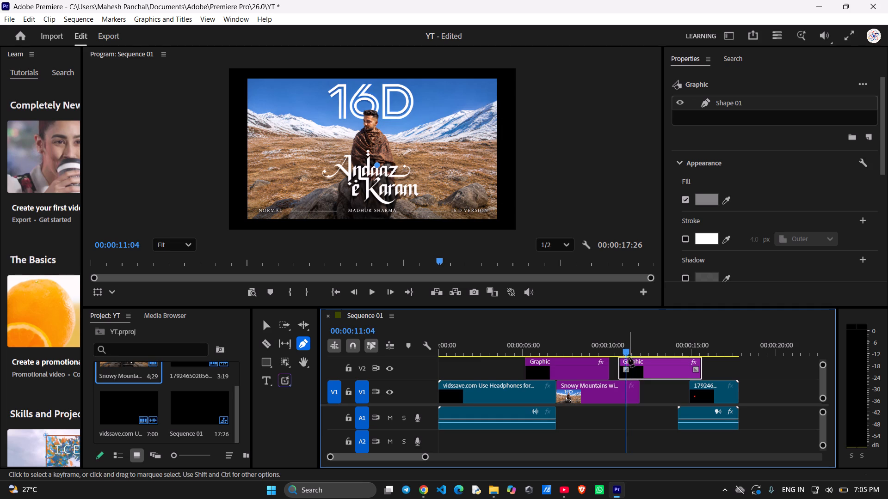
left_click_drag(626, 349, 588, 354)
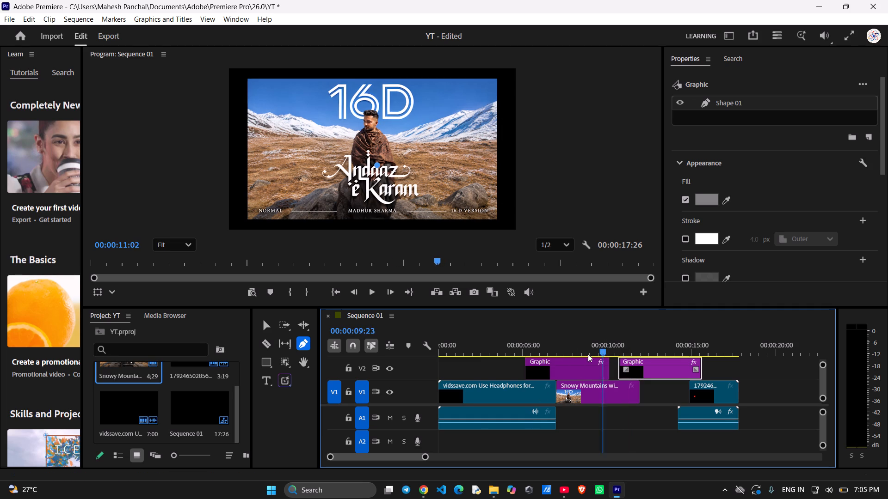
left_click_drag(588, 354, 461, 364)
Play the headphones intro from 00:00:01:09.
left_click(583, 182)
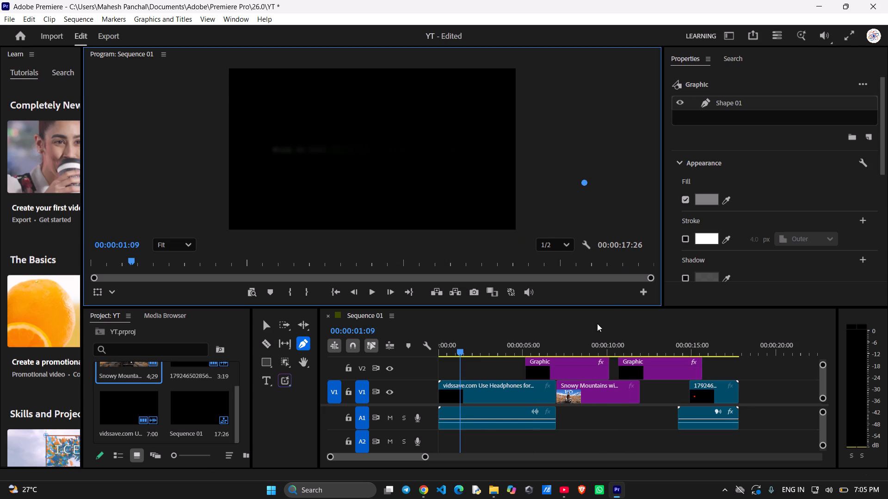
left_click(597, 323)
left_click(293, 431)
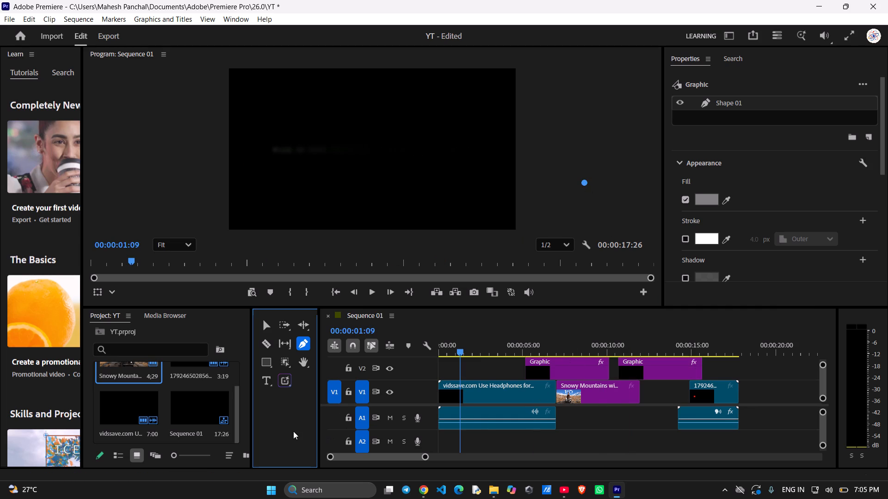
key("space")
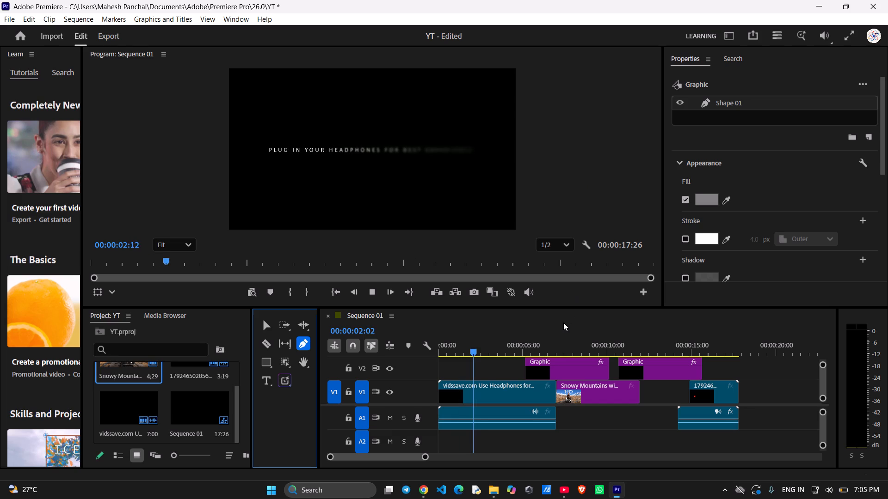
key("space")
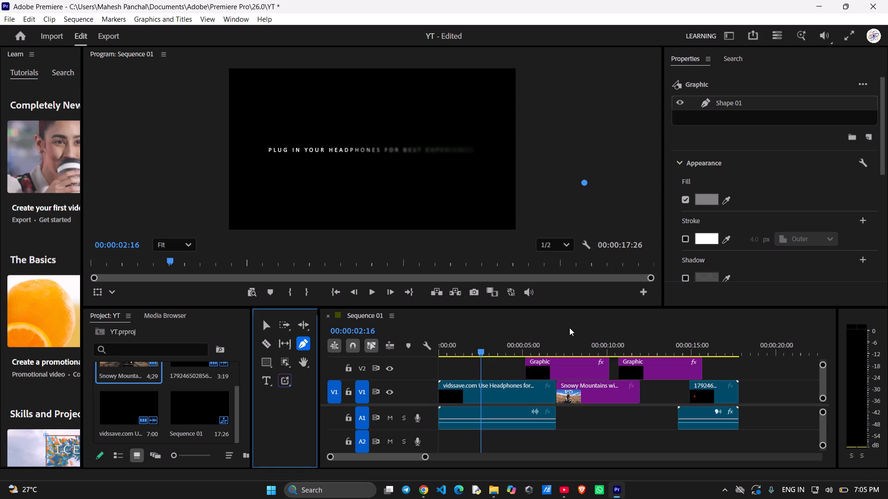
Turn on Bluetooth in the Windows quick settings and return to the project.
left_click(828, 485)
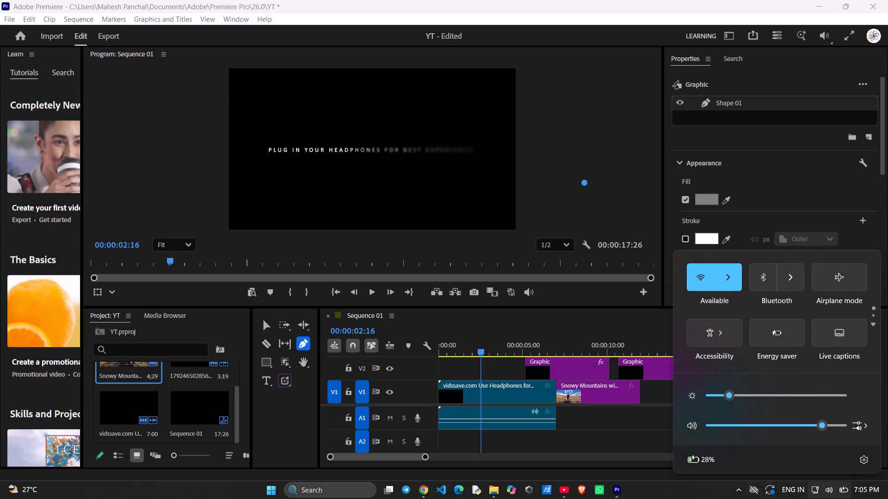
left_click(763, 262)
left_click(763, 269)
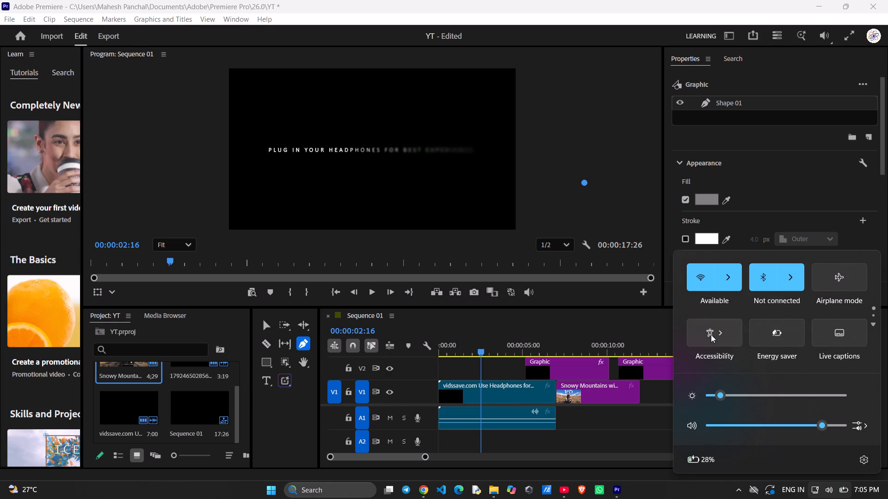
left_click(668, 247)
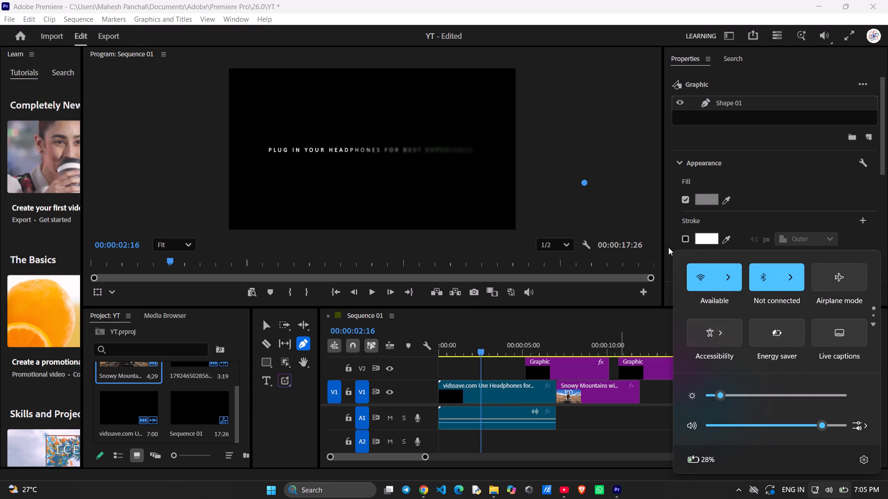
left_click(668, 247)
Pull handles from the stray pen point beside the video frame, and undo both that edit and the Shape 01 graphic.
left_click_drag(583, 182, 590, 193)
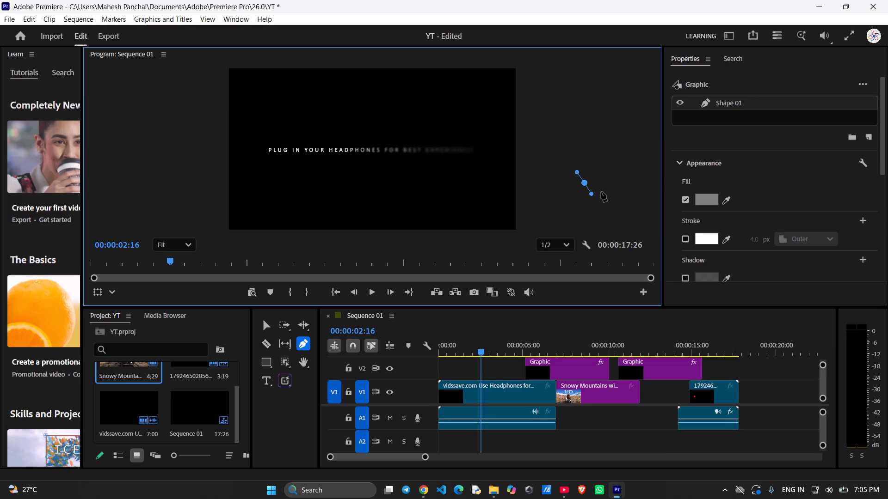
key("ctrl+z")
key("ctrl+z")
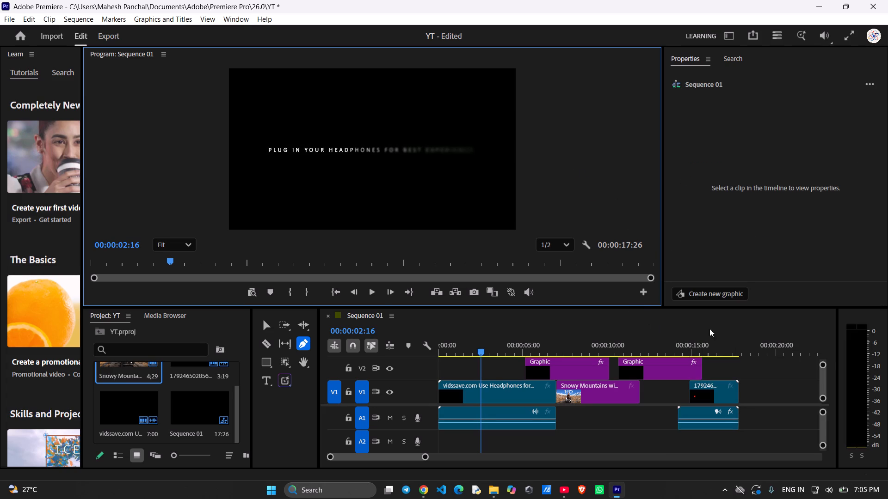
Play the headphones intro in short stretches from 00:00:02:16, pausing at 00:00:05:29.
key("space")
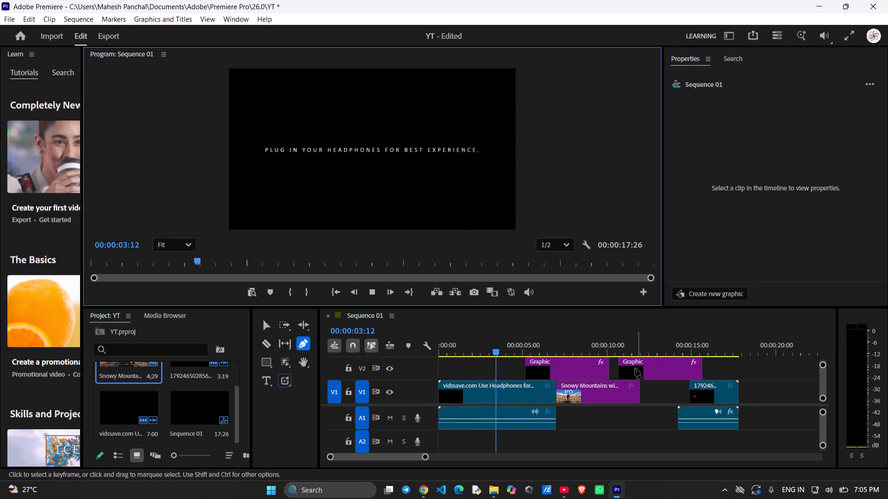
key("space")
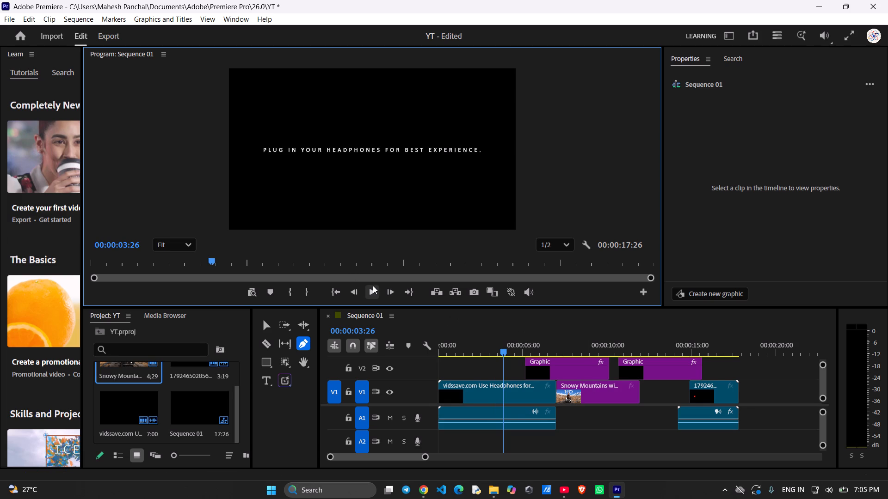
left_click(373, 287)
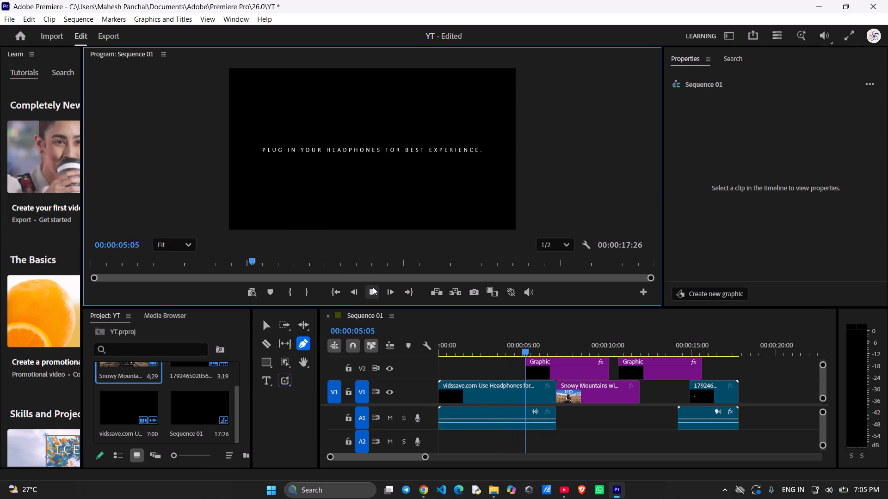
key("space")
Open the Windows quick settings again.
left_click(833, 488)
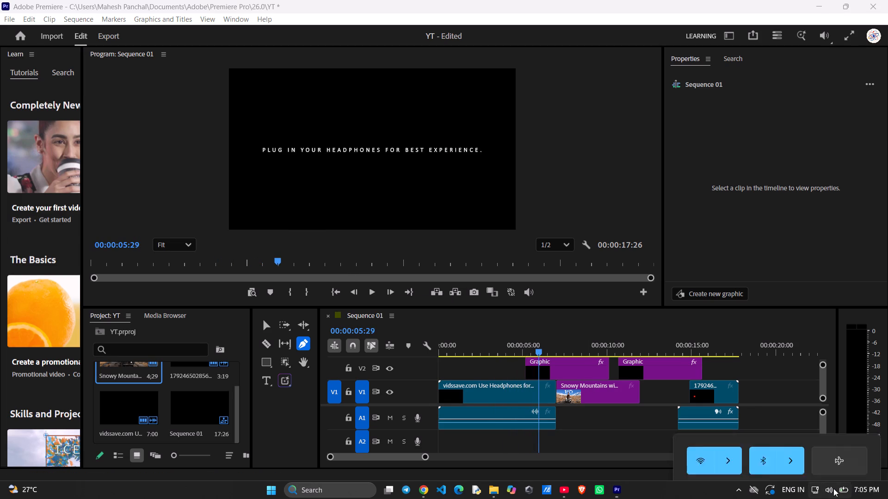
Replay the sequence from its beginning through the headphones intro and into the cover image.
key("space")
key("space")
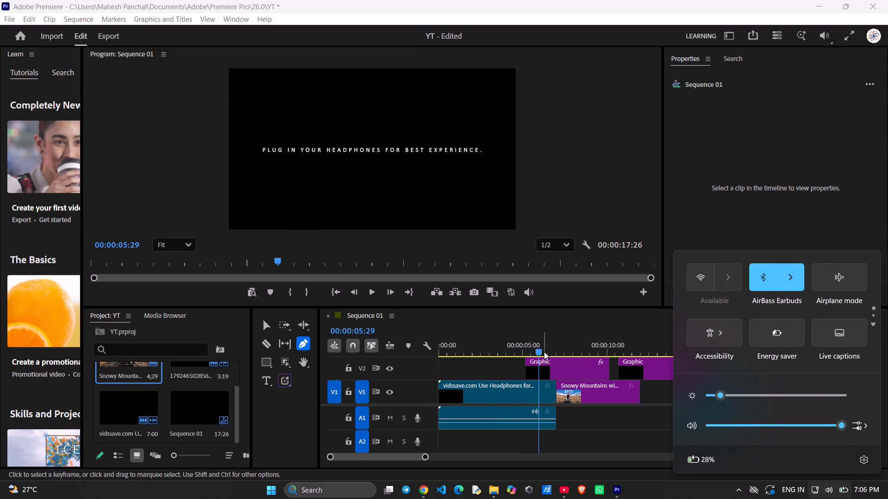
left_click_drag(539, 351, 407, 347)
key("space")
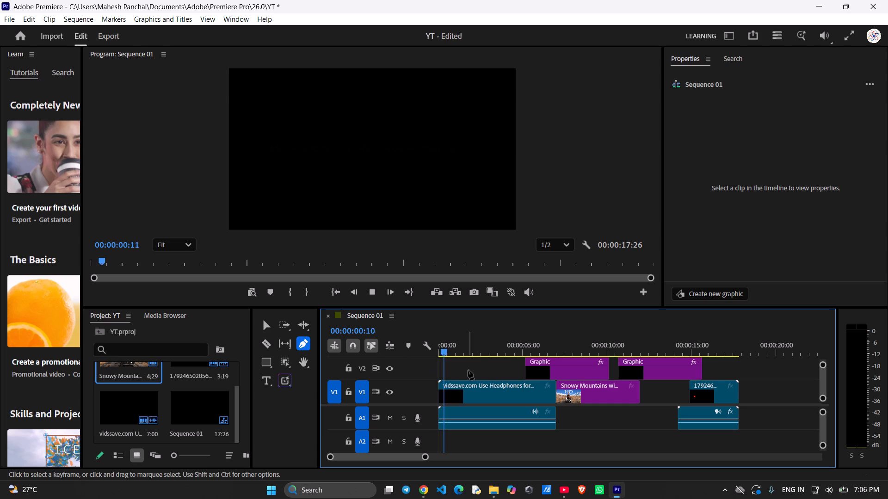
key("space")
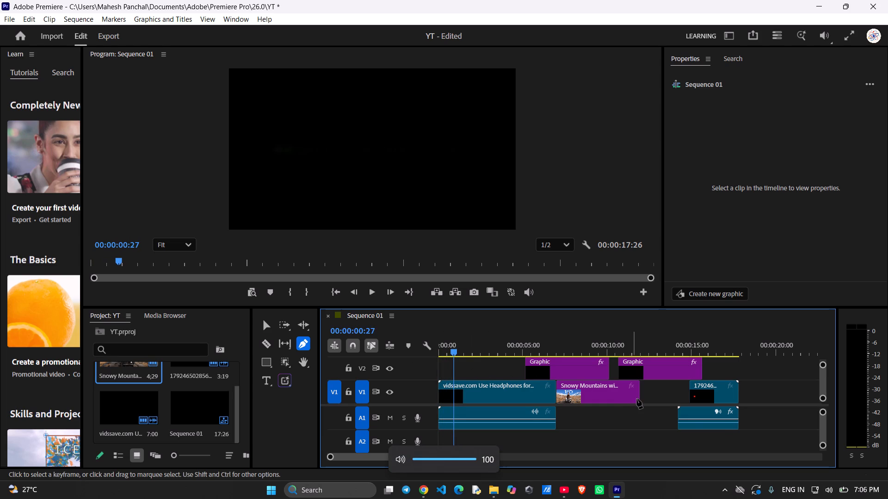
key("space")
key("space")
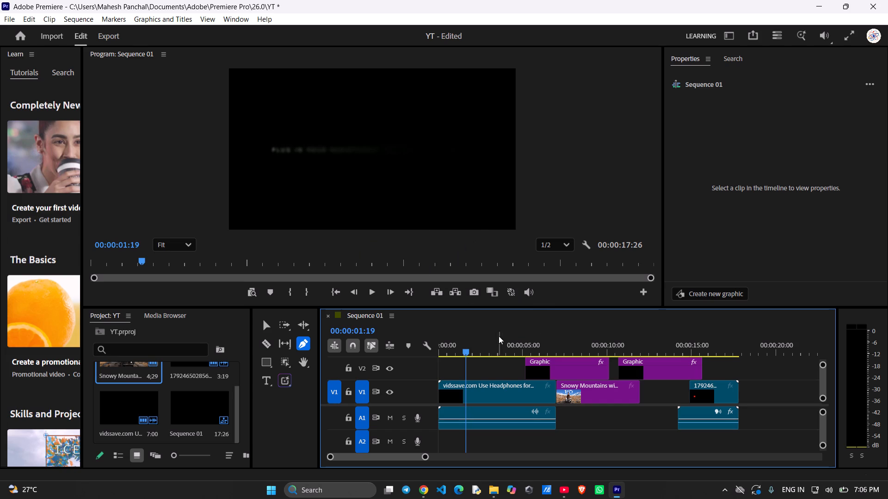
left_click_drag(466, 349, 407, 341)
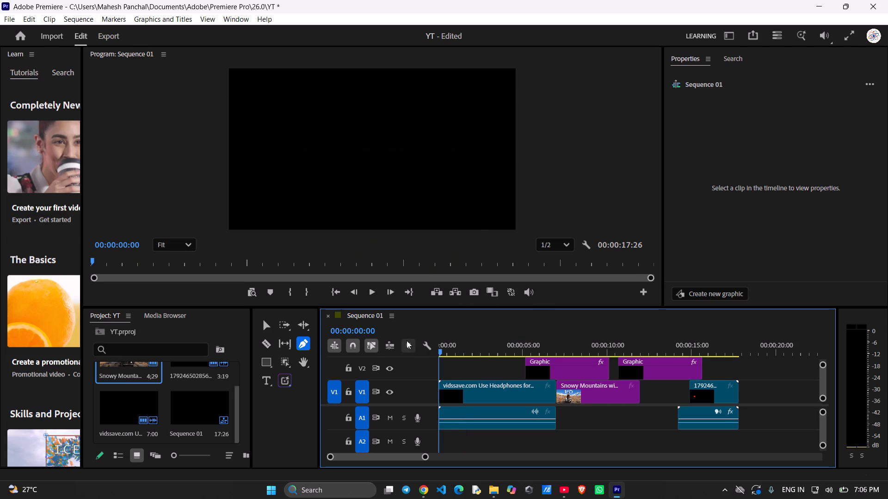
key("space")
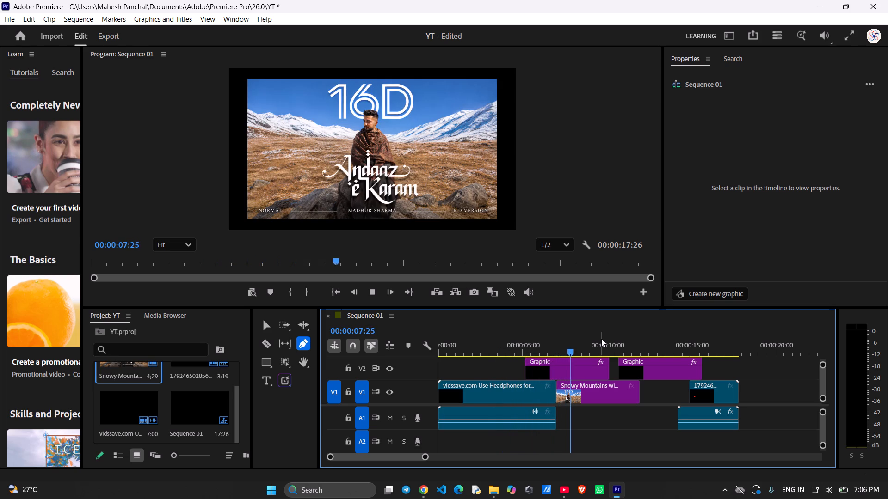
key("space")
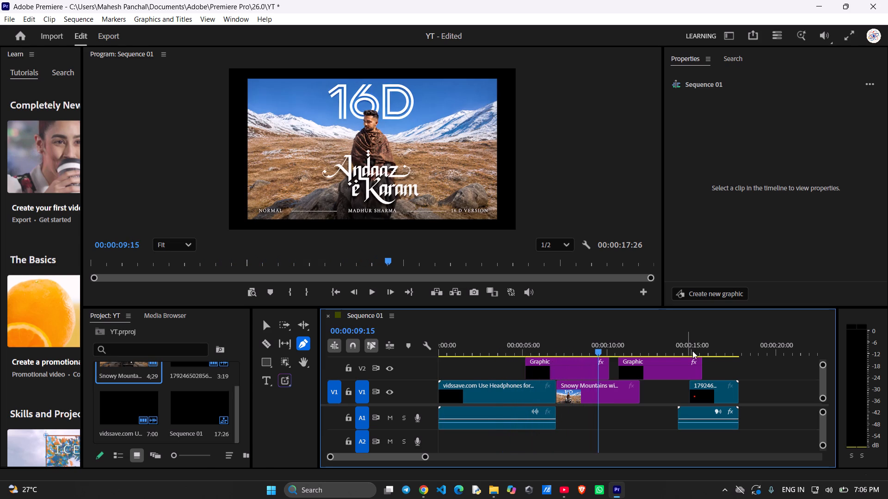
Delete both stray Graphic clips from track V2.
left_click(557, 372)
left_click_drag(557, 372, 500, 358)
left_click_drag(544, 363, 518, 361)
left_click_drag(607, 383, 585, 373)
left_click_drag(578, 368, 577, 368)
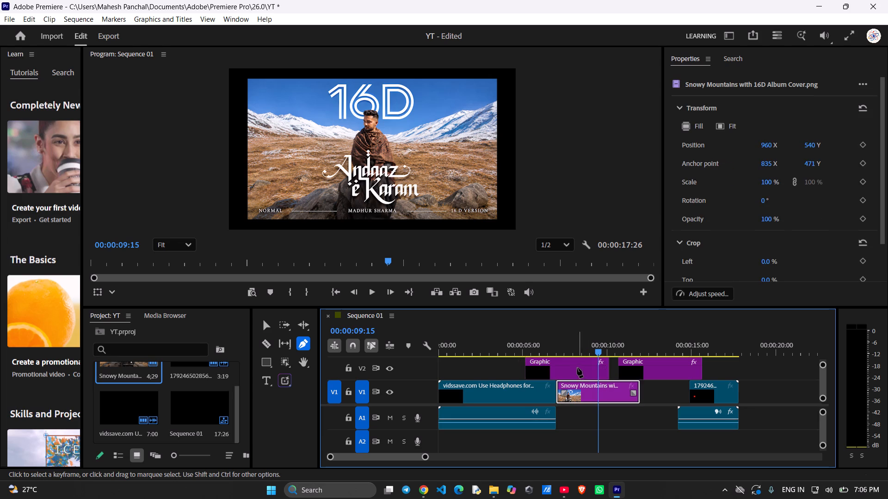
left_click_drag(577, 368, 560, 366)
left_click(559, 365)
key("BackSpace")
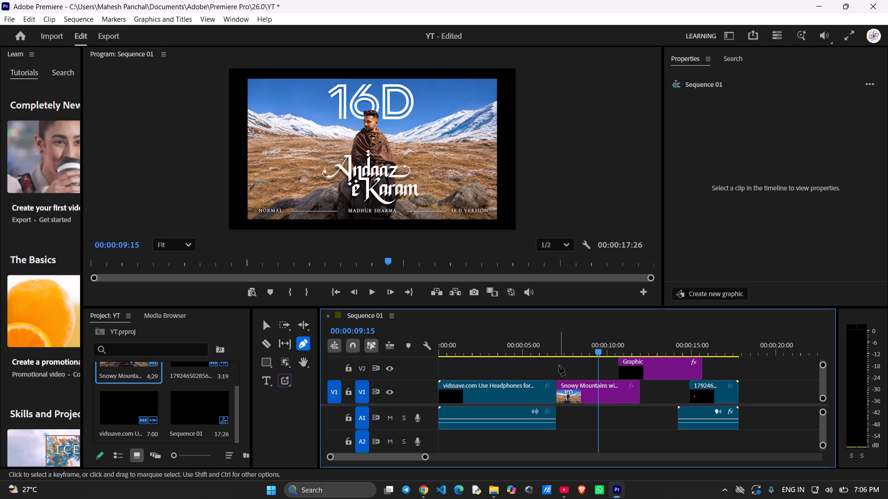
left_click(673, 363)
key("BackSpace")
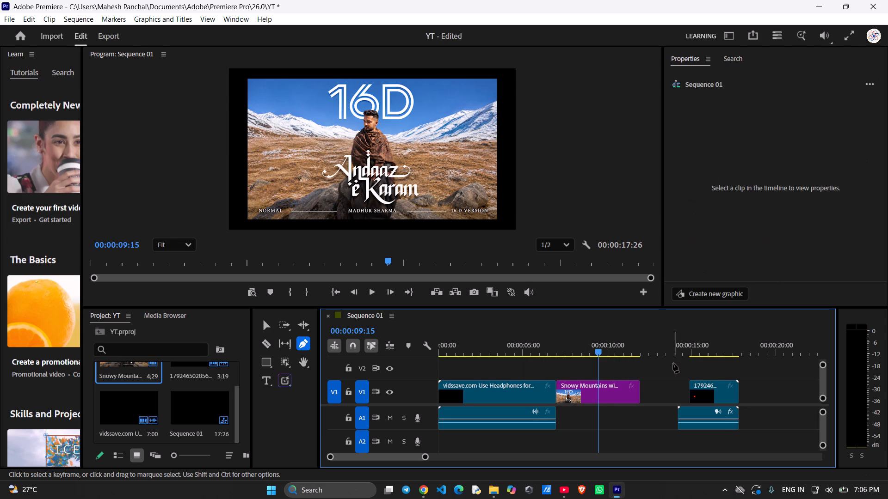
Play the rest of the sequence from the cover image into the thanks-for-watching outro.
key("space")
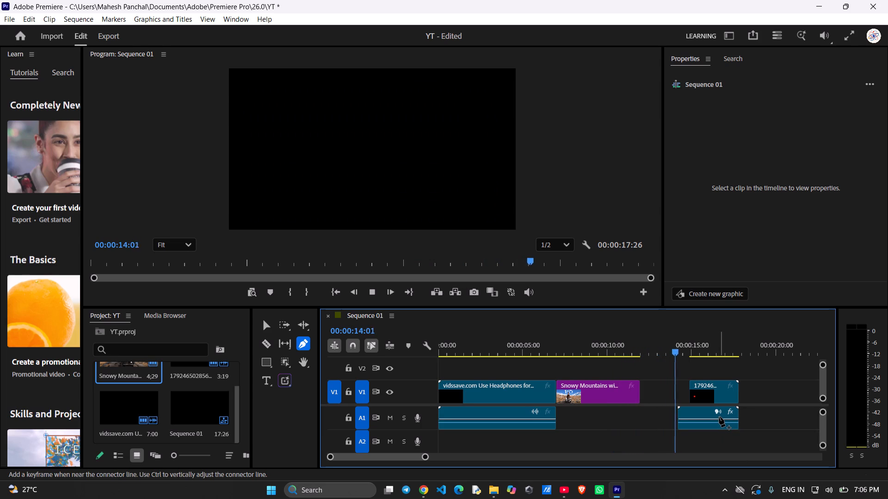
key("space")
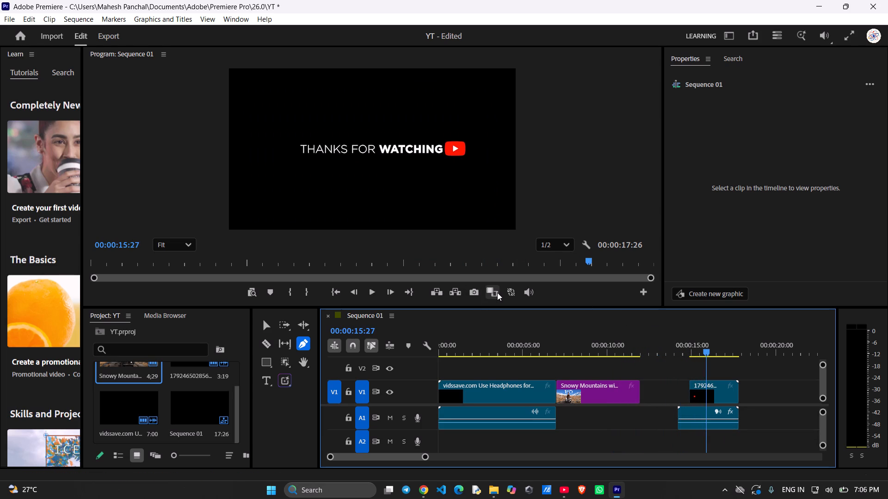
key("space")
key("space")
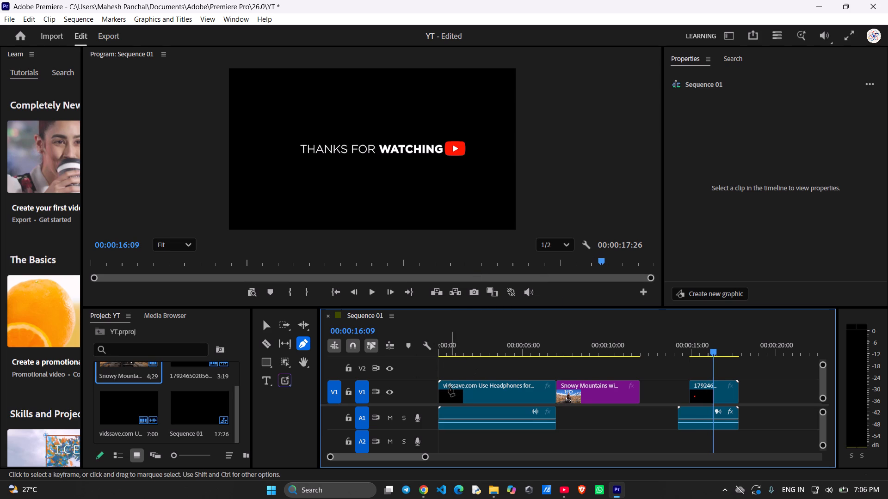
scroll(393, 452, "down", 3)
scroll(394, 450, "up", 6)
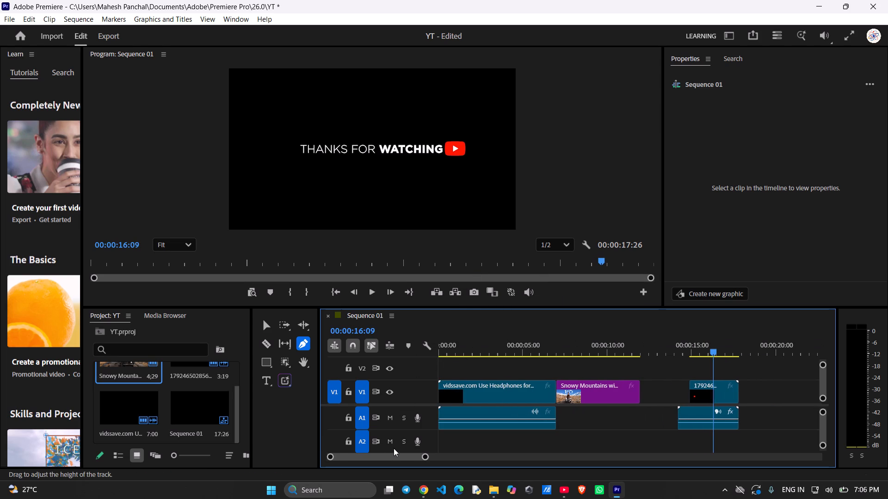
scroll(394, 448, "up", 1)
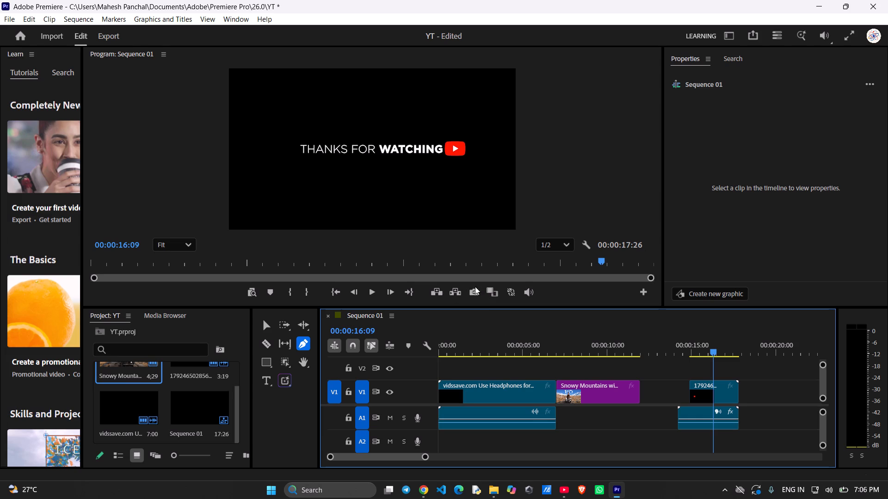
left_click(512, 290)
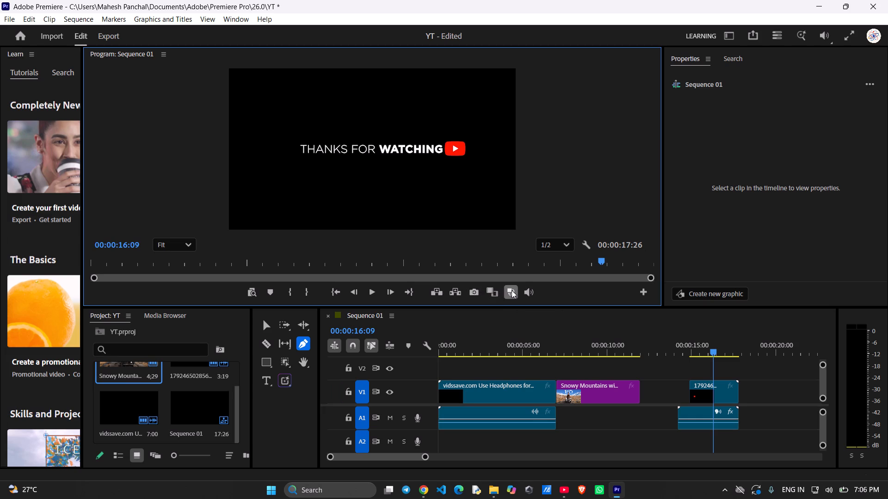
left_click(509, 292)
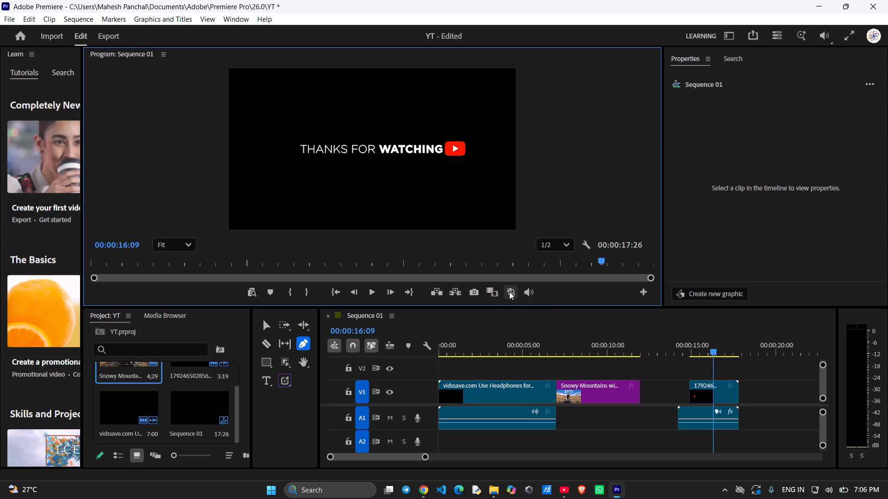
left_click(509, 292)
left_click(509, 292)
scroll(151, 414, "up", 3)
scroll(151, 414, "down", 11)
Create a search bin in the project that finds the copied text in All Metadata, with File Path as the second criterion.
left_click(214, 348)
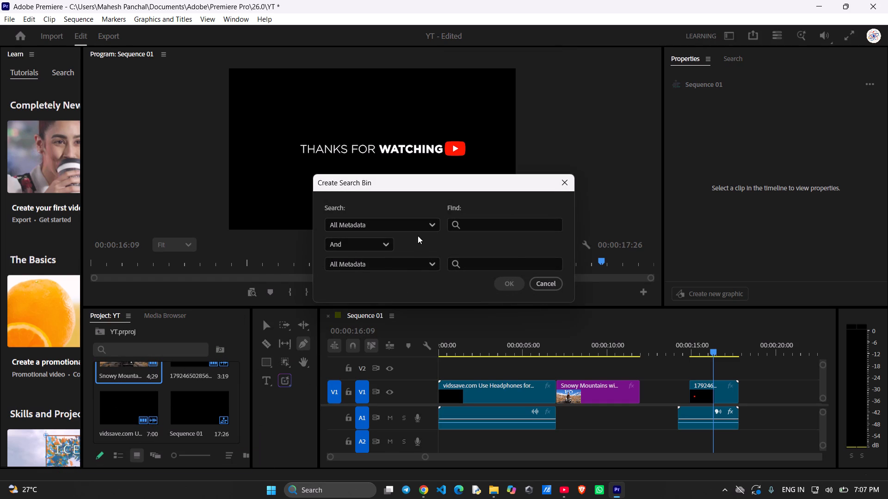
left_click(409, 261)
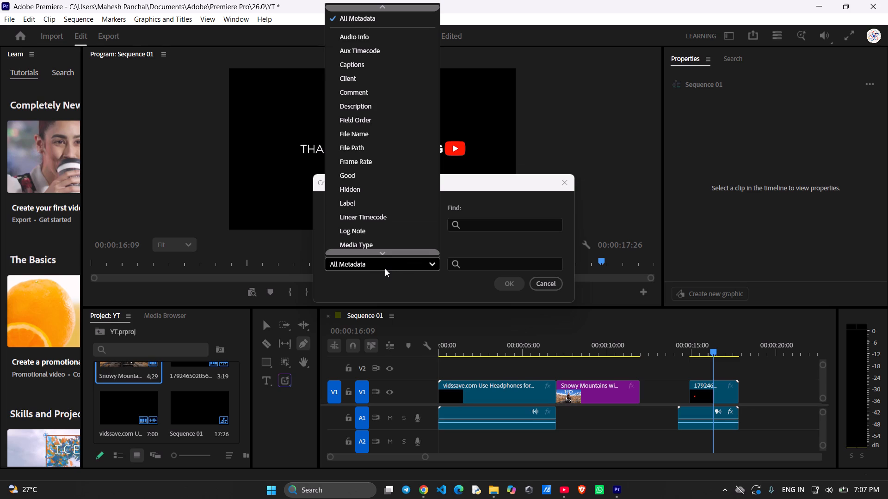
scroll(386, 222, "up", 2)
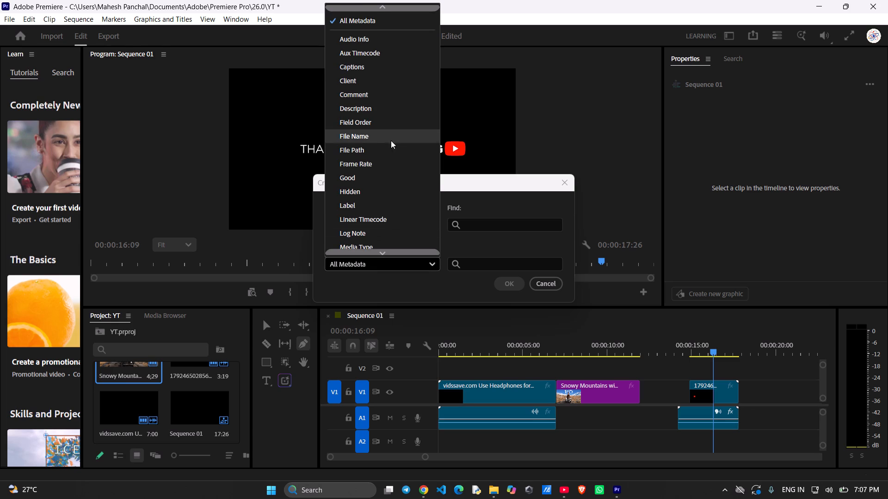
left_click(376, 150)
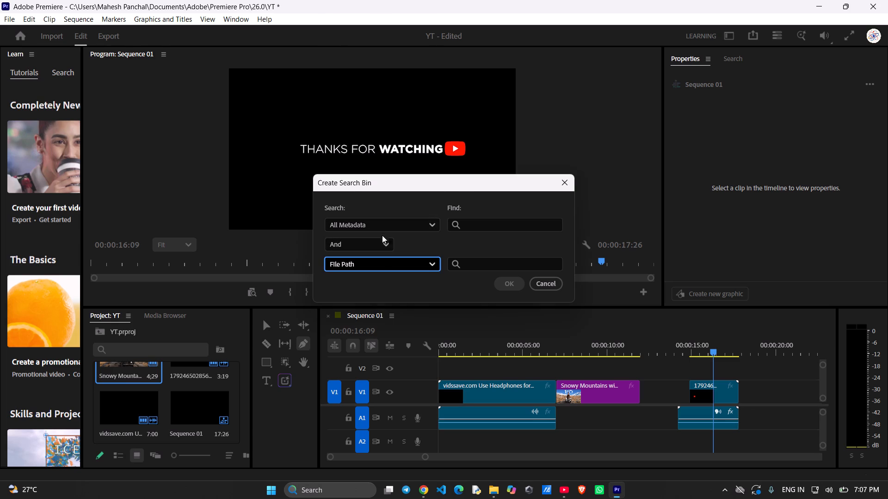
left_click(481, 227)
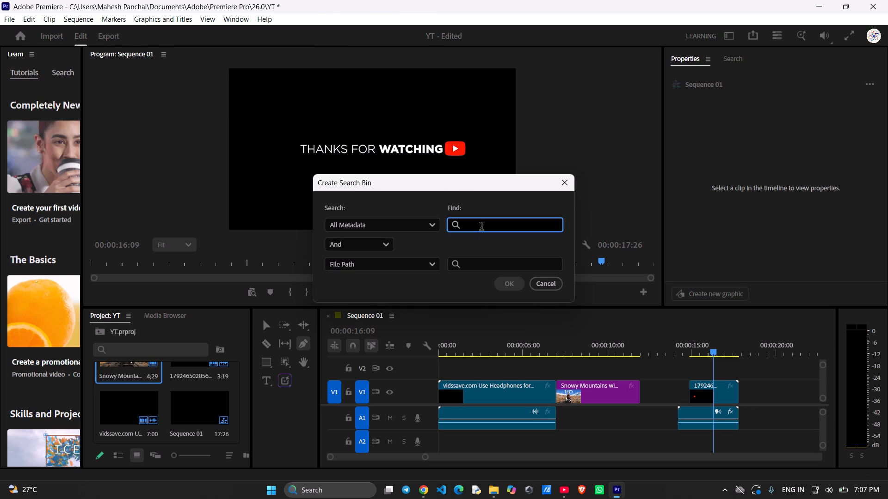
key("ctrl+v")
key("Return")
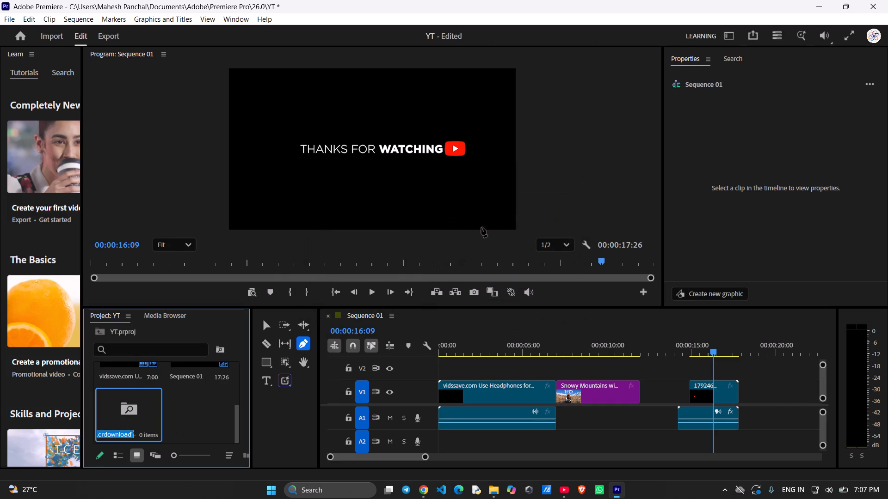
left_click(114, 419)
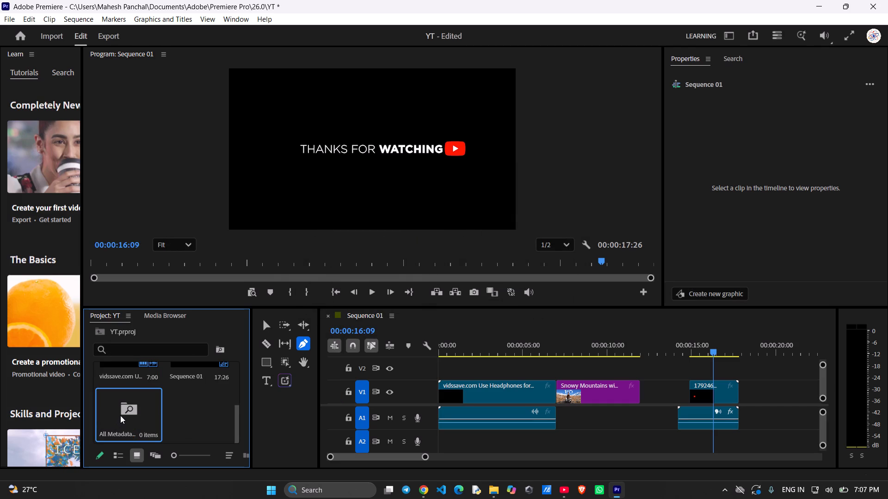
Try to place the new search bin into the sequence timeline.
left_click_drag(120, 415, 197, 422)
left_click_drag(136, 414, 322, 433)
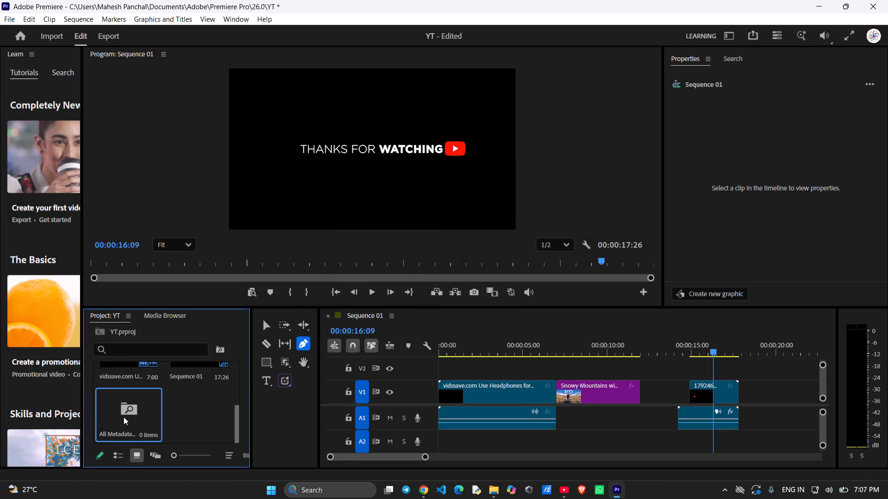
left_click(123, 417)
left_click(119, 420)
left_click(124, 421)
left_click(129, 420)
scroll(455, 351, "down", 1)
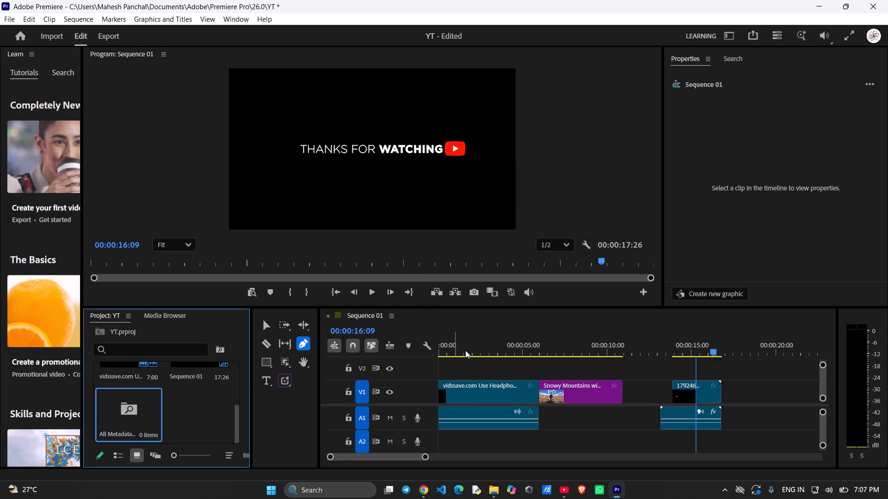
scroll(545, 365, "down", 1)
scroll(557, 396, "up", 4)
Play the thanks-for-watching outro from 00:00:16:09.
key("space")
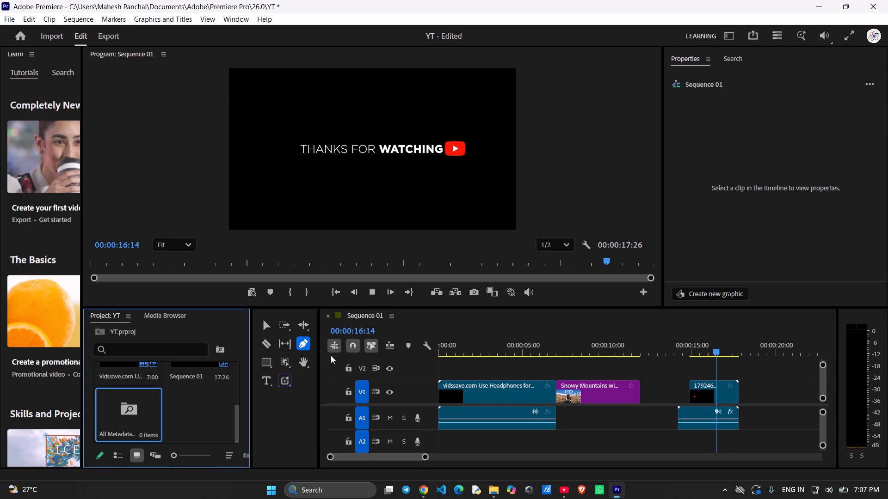
key("space")
key("space")
key("space")
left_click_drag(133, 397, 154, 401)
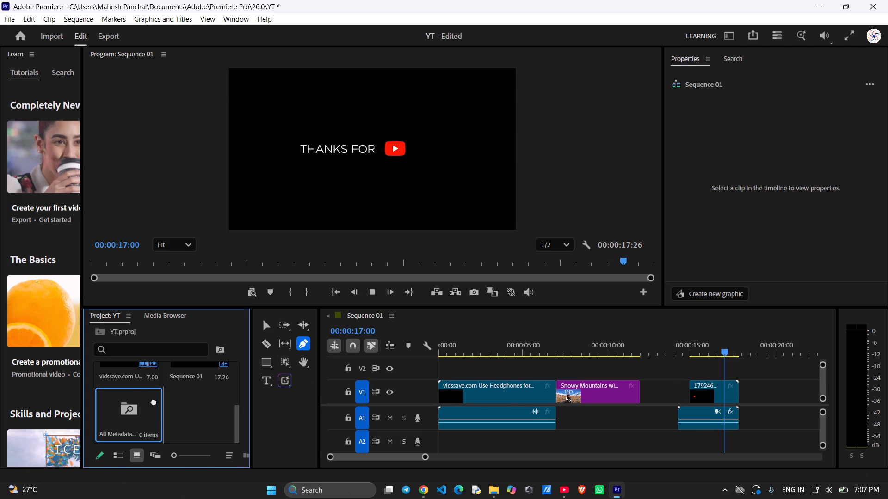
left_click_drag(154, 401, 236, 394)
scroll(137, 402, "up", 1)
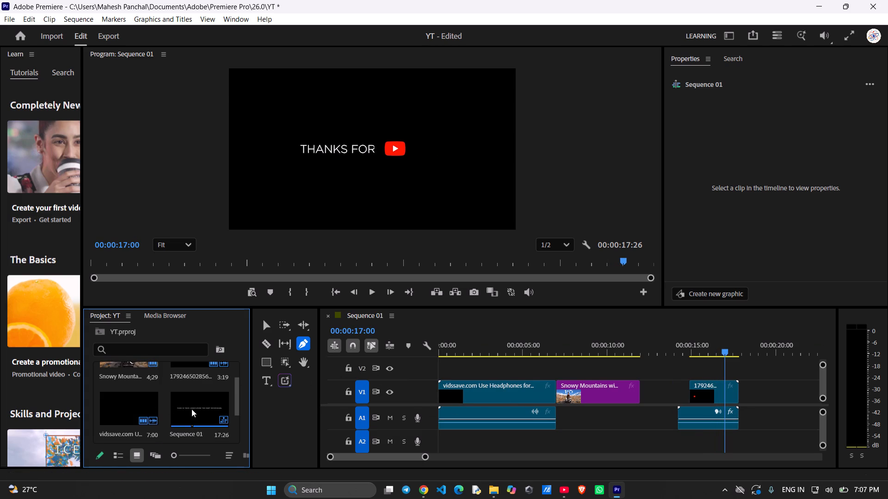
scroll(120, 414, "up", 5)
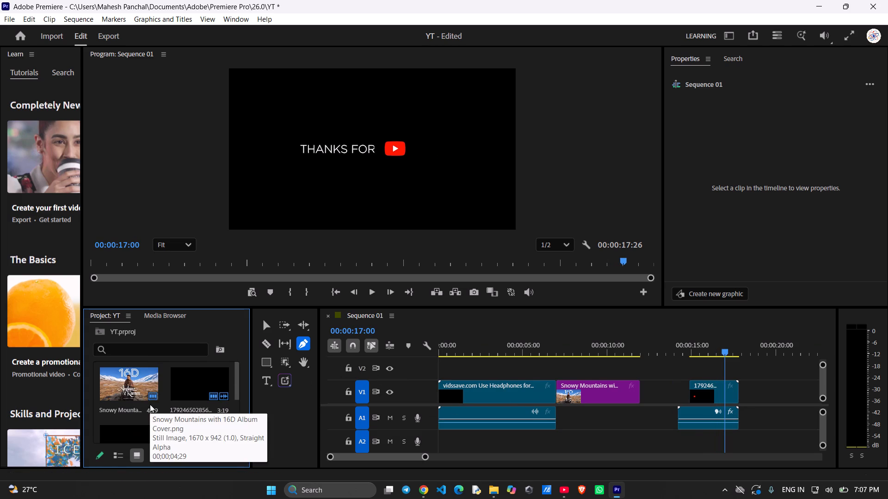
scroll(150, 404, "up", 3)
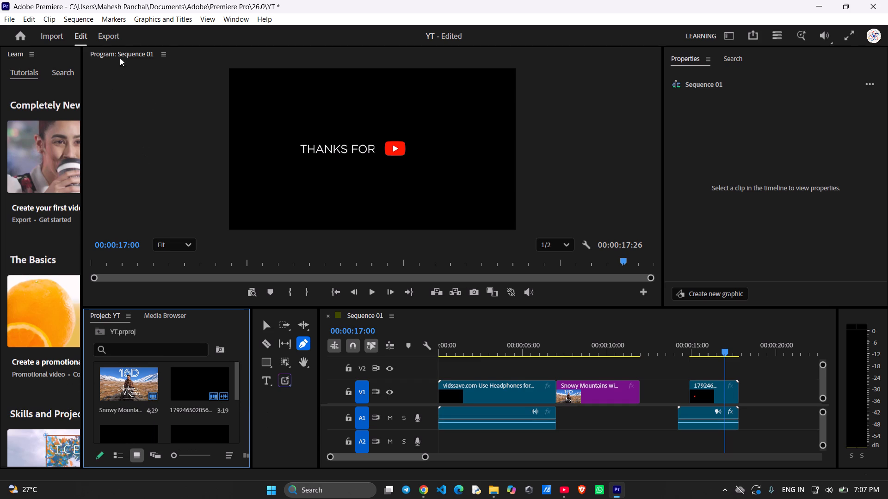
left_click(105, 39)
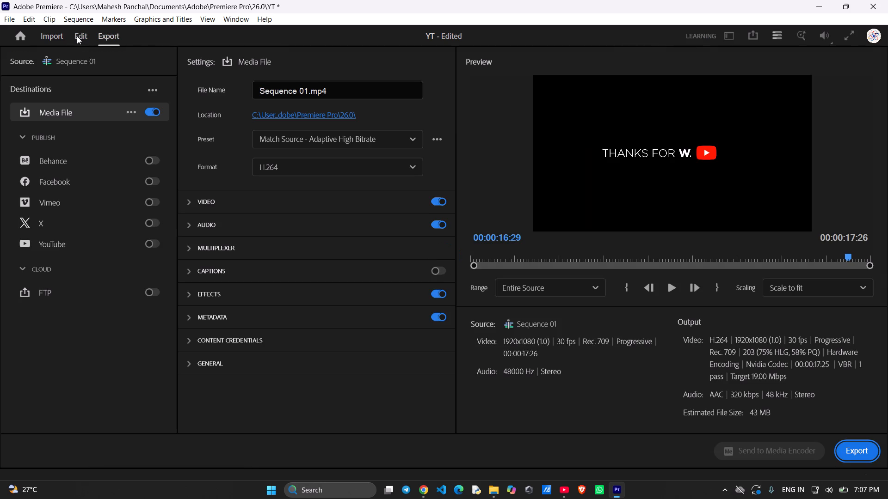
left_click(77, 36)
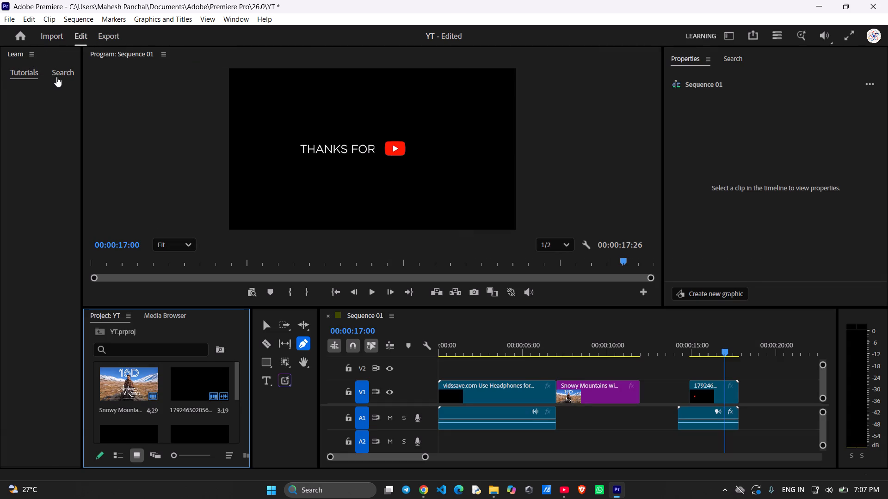
Open the Learn area's playlist search and widen the area to show its category filters in full.
left_click(60, 72)
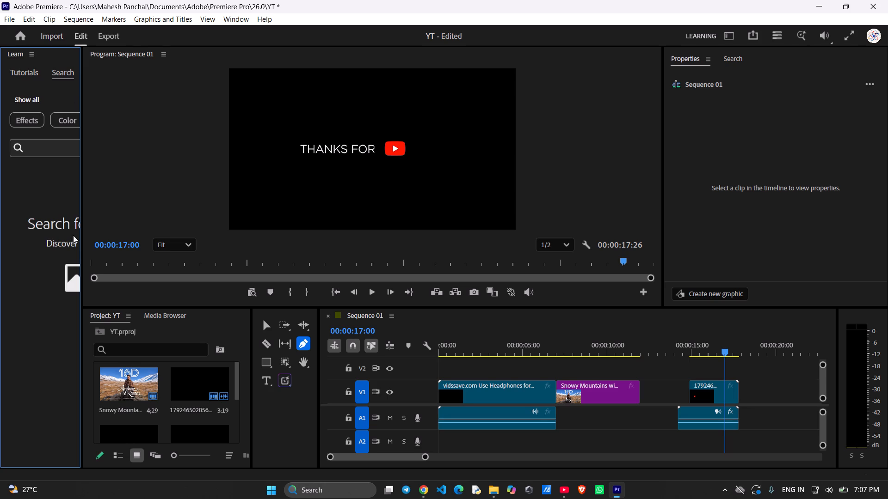
left_click_drag(79, 231, 104, 226)
left_click_drag(80, 215, 241, 224)
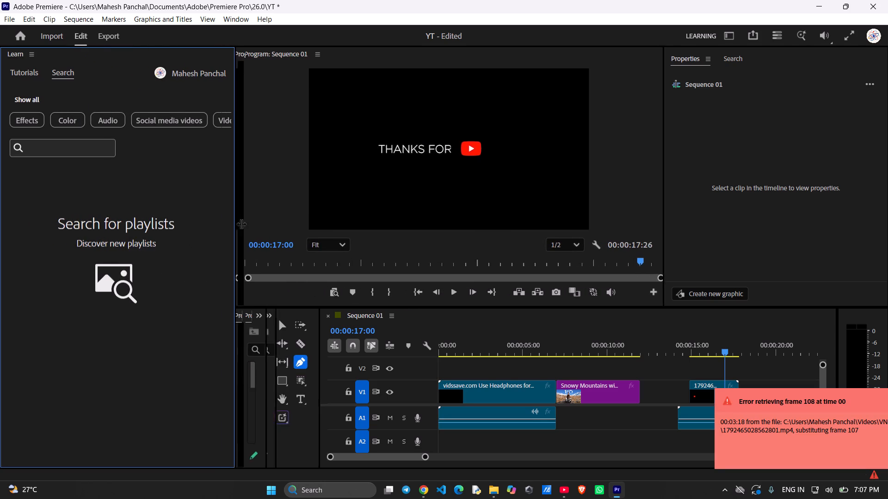
left_click_drag(241, 224, 275, 222)
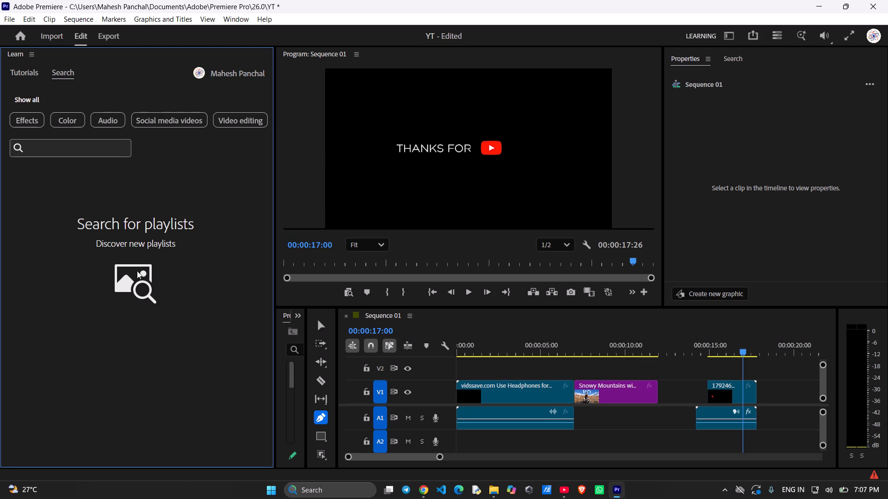
Examine the Learn area's playlist search and its beginner, basics and skills tutorials.
left_click(136, 277)
left_click(136, 289)
left_click(134, 229)
left_click(135, 234)
left_click(27, 72)
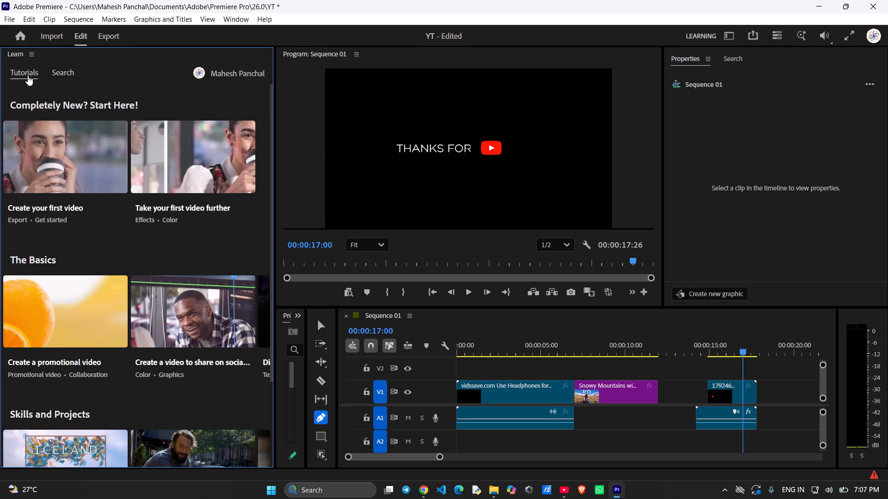
scroll(106, 176, "down", 1)
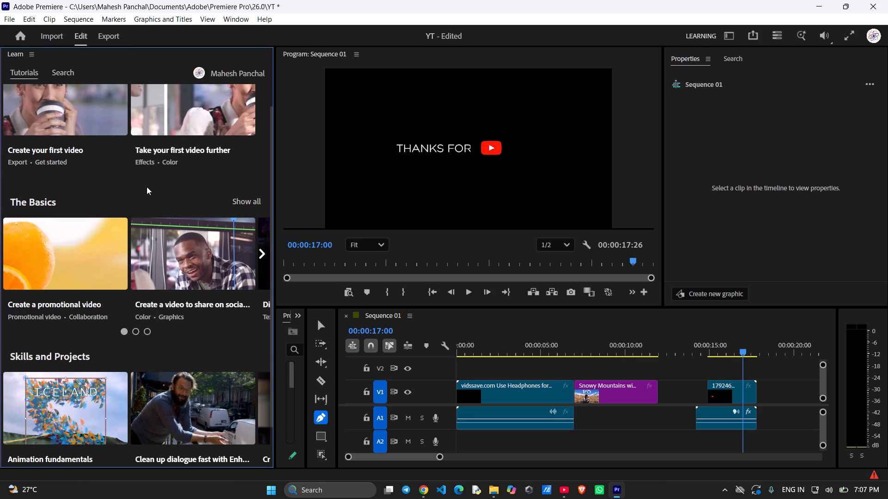
scroll(68, 138, "up", 1)
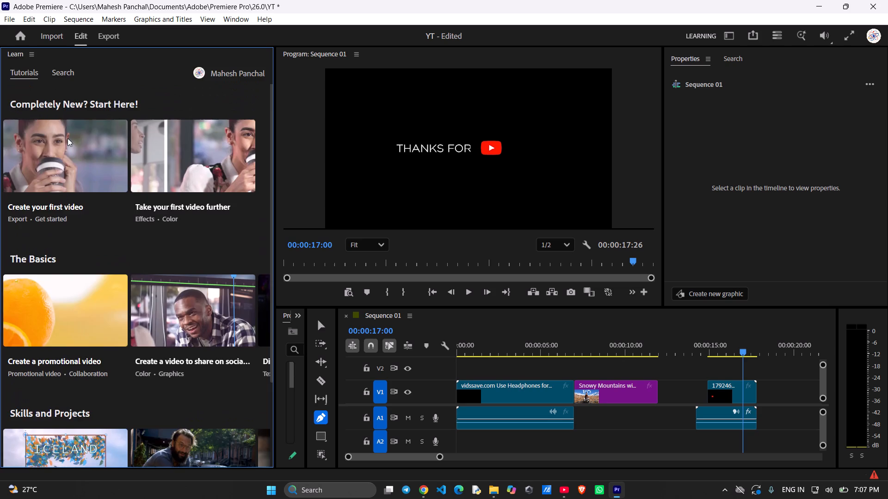
left_click(12, 141)
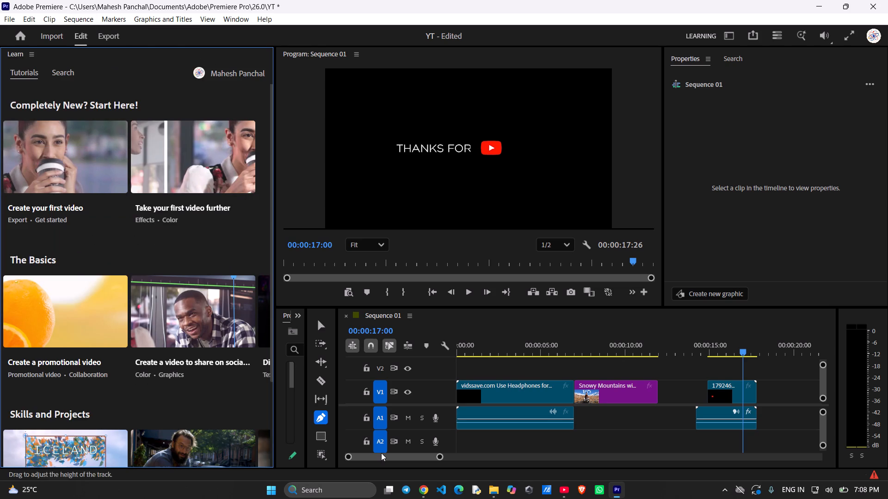
Switch to YouTube, search for "how to add audio in premiere pro" and look through the results.
left_click(563, 491)
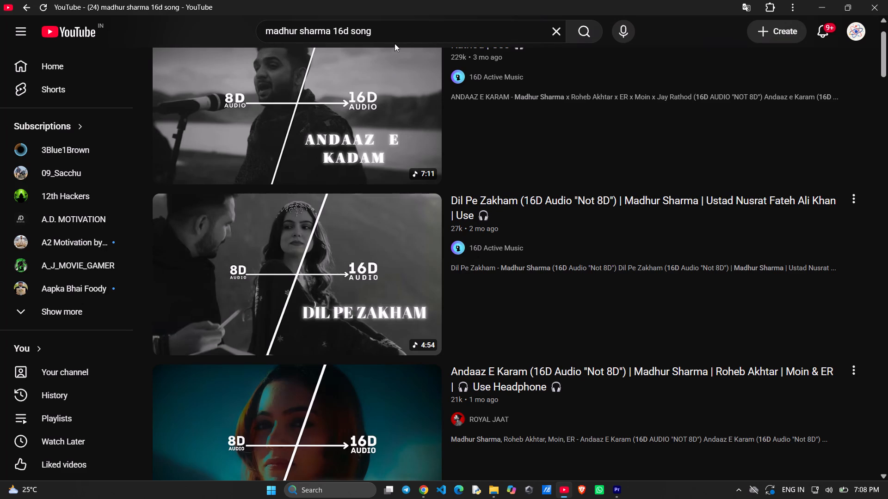
left_click(563, 33)
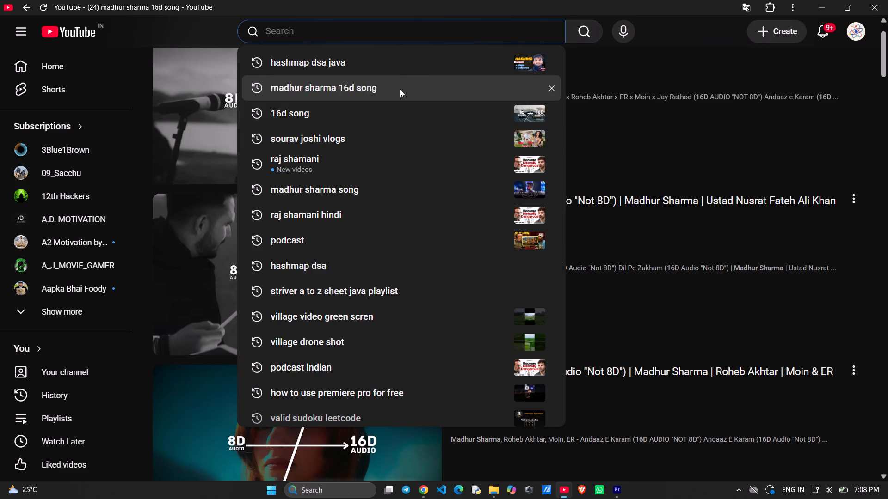
type("how to add a")
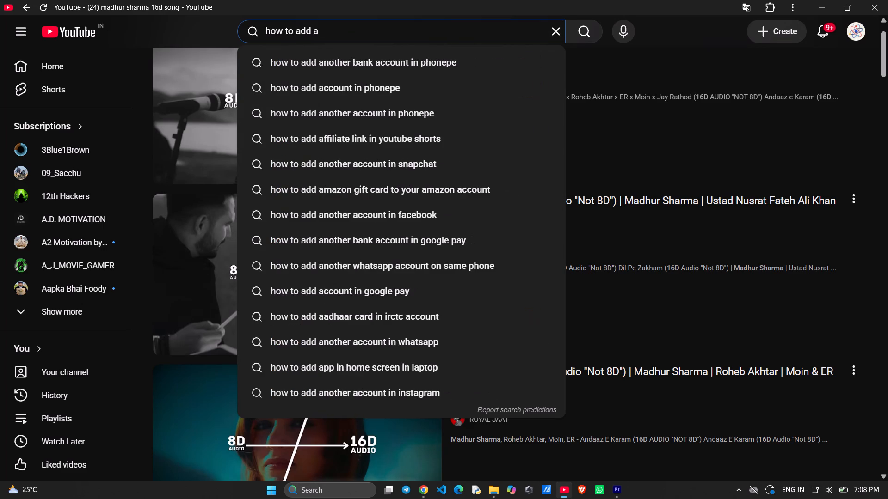
type("udio in pre")
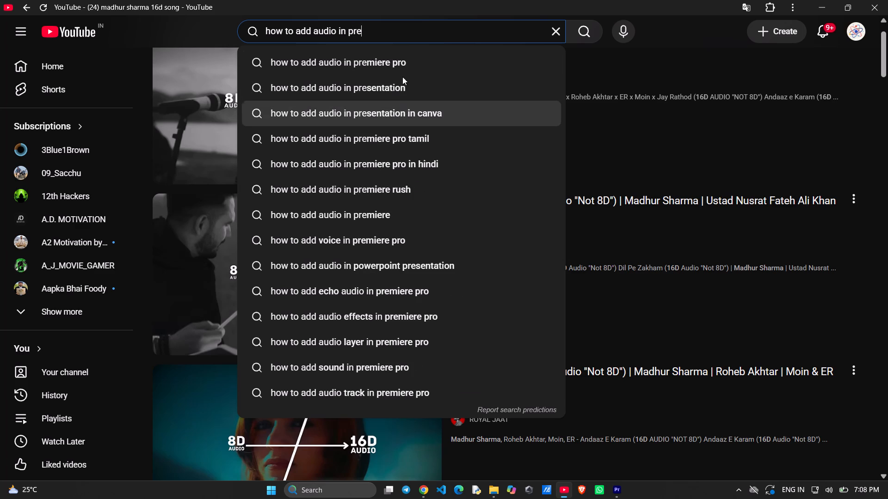
left_click(402, 68)
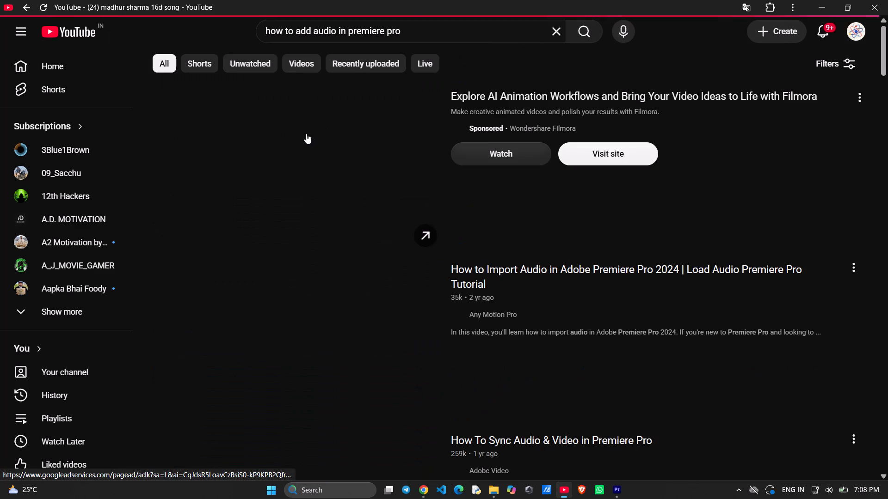
scroll(296, 157, "down", 1)
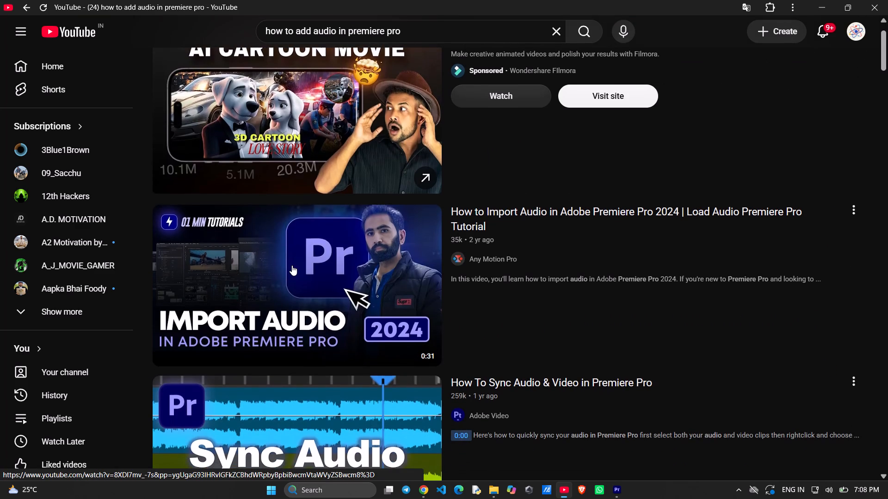
Watch the "How to Import Audio in Adobe Premiere Pro 2024" tutorial, skipping the ad, and pause it at the import part.
scroll(292, 266, "down", 1)
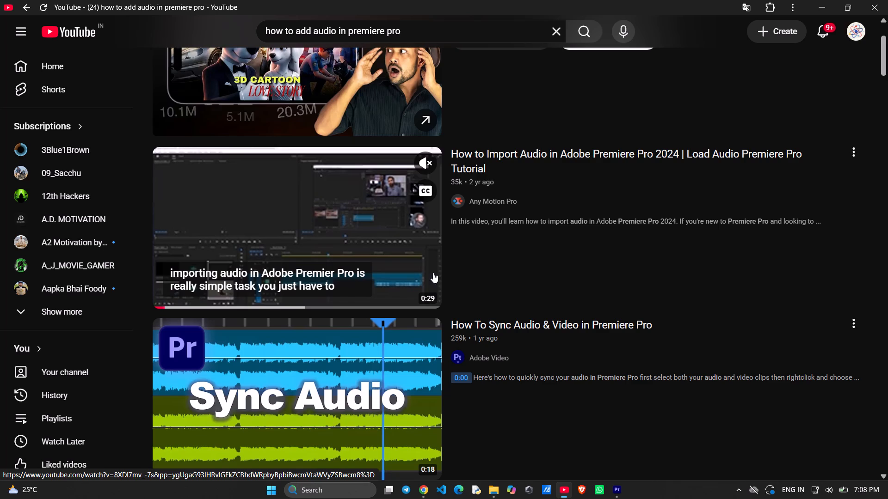
left_click(396, 249)
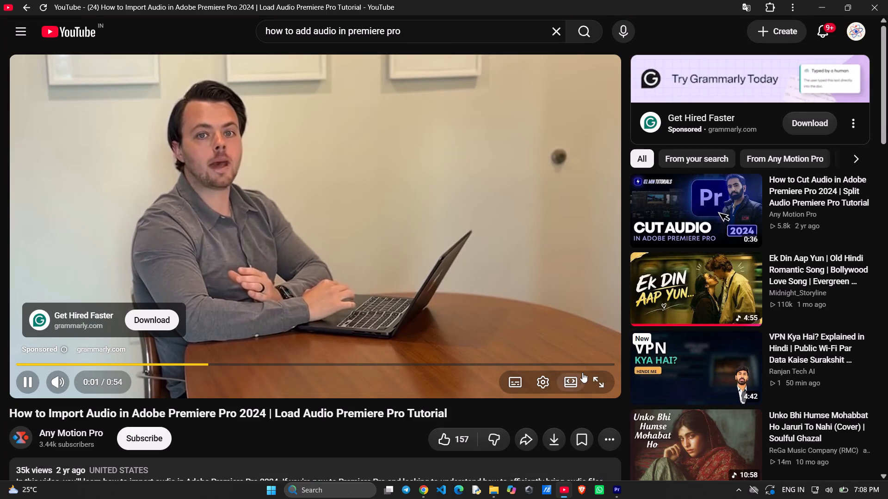
left_click(545, 379)
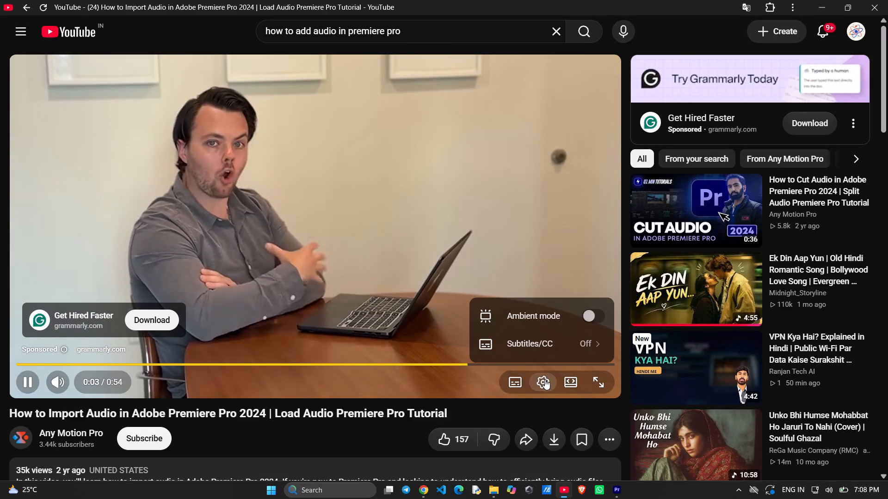
left_click(457, 216)
left_click(587, 335)
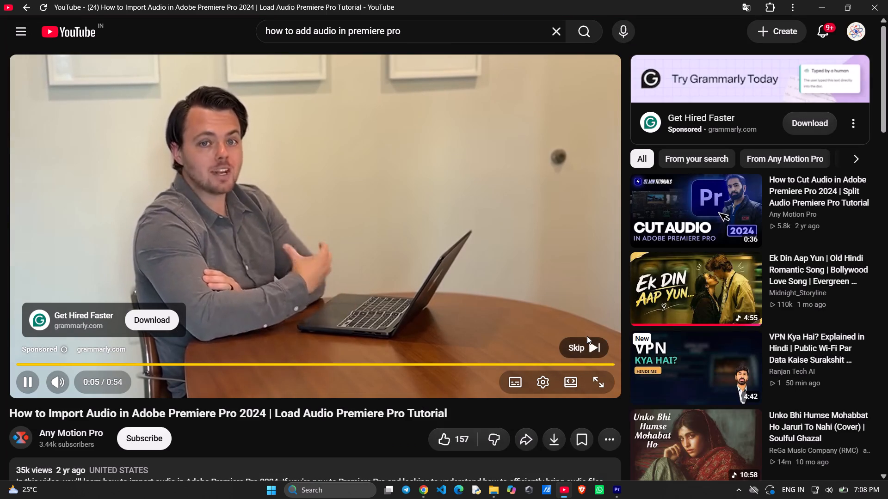
left_click(588, 344)
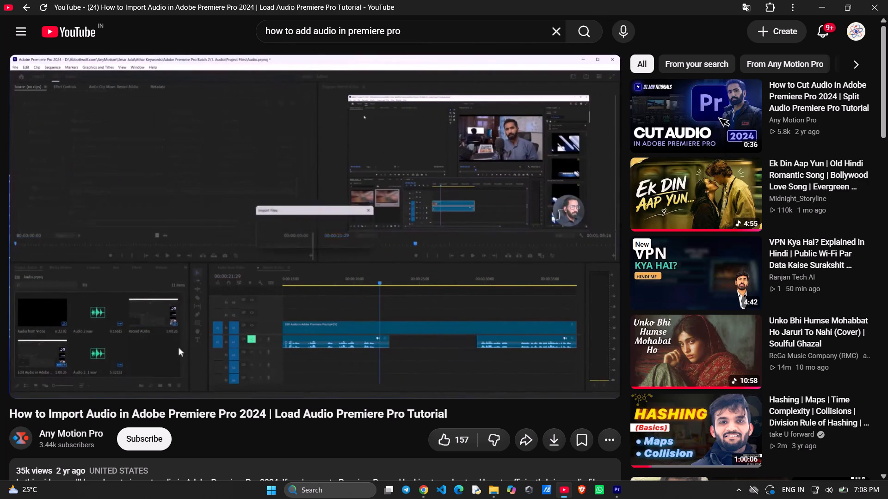
key("space")
Switch back to Premiere and narrow the Learn area so the project's media items have room.
key("alt+Tab")
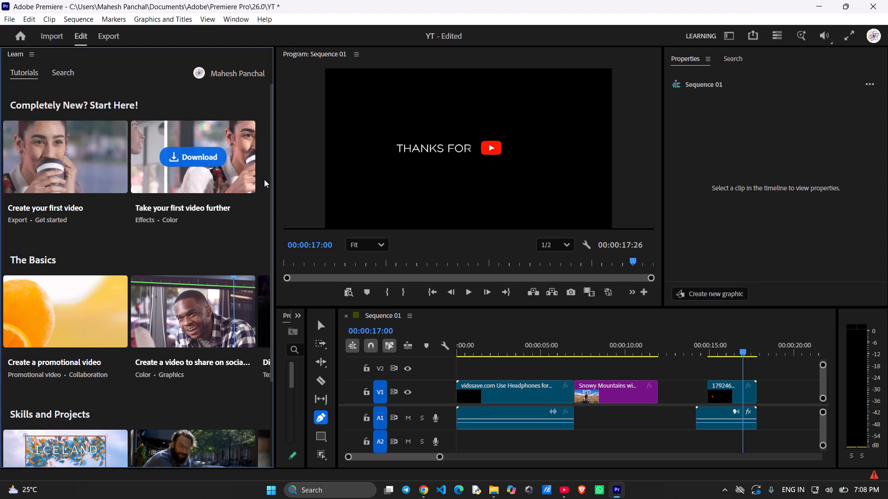
left_click_drag(274, 179, 13, 175)
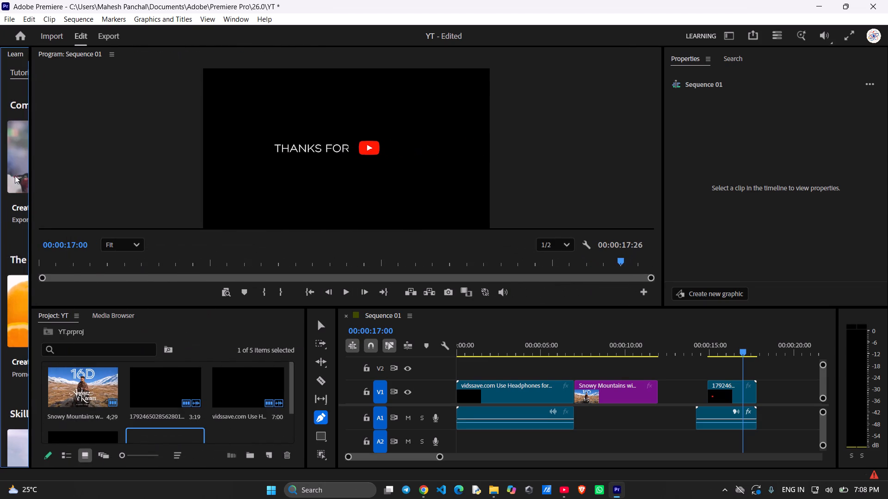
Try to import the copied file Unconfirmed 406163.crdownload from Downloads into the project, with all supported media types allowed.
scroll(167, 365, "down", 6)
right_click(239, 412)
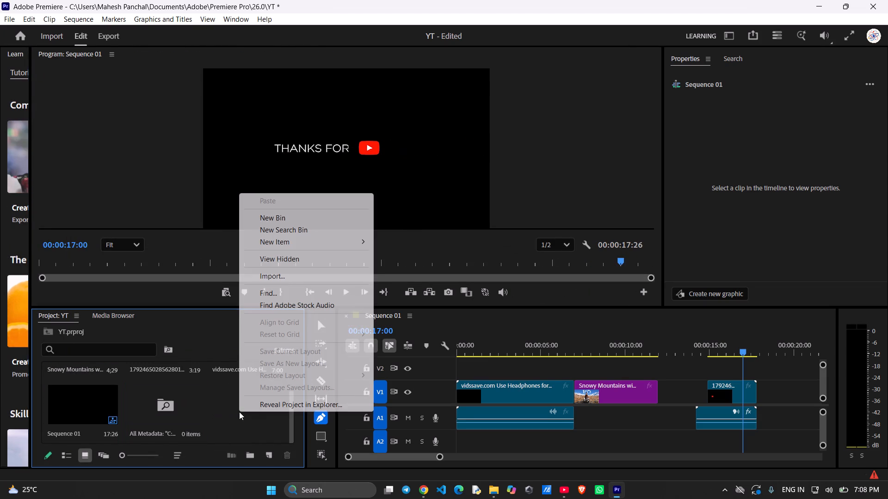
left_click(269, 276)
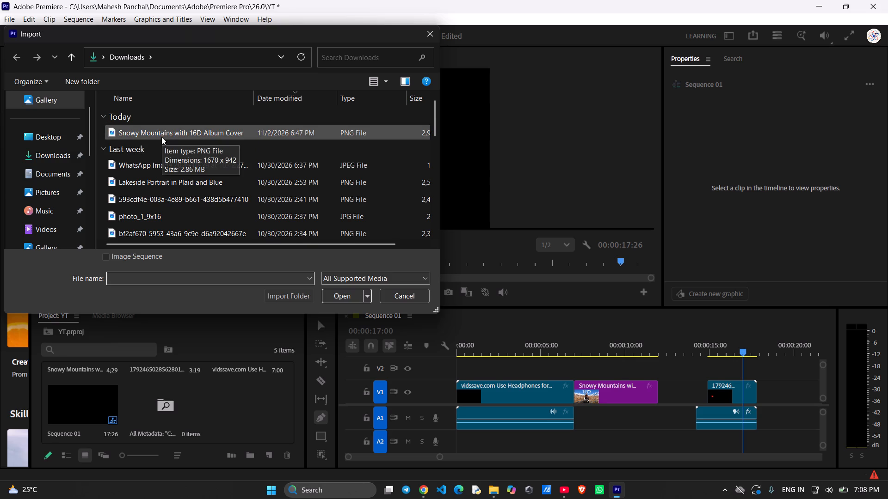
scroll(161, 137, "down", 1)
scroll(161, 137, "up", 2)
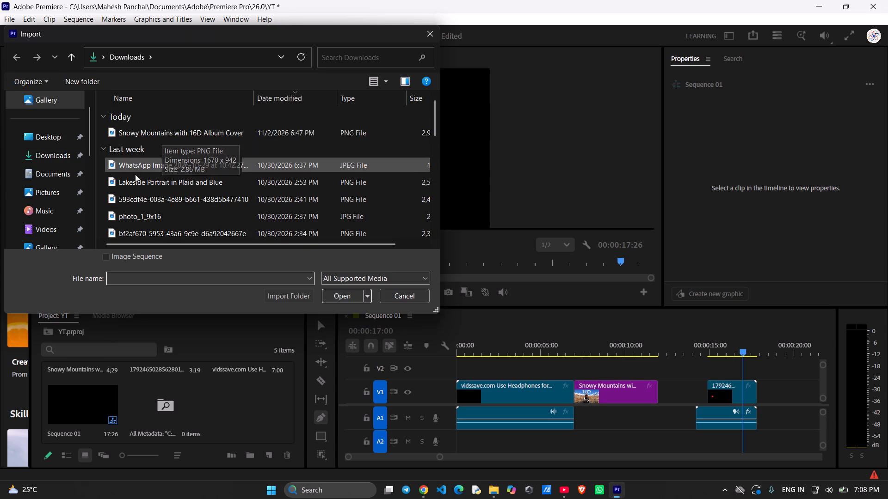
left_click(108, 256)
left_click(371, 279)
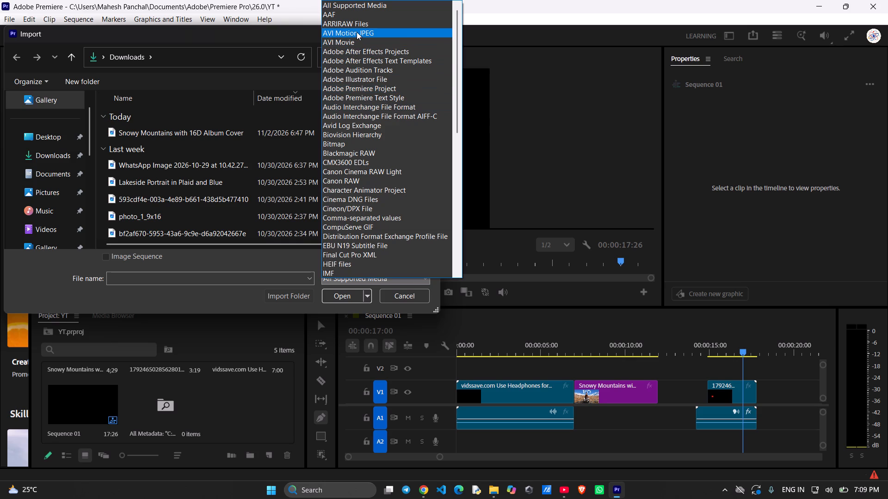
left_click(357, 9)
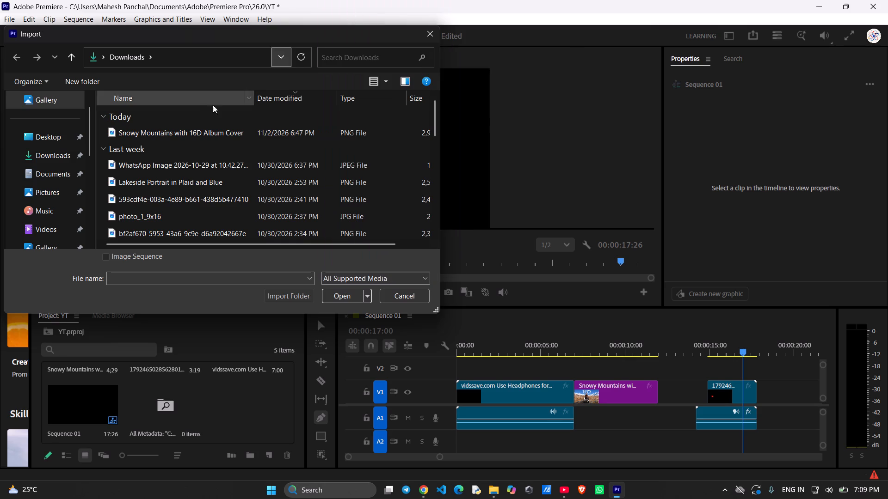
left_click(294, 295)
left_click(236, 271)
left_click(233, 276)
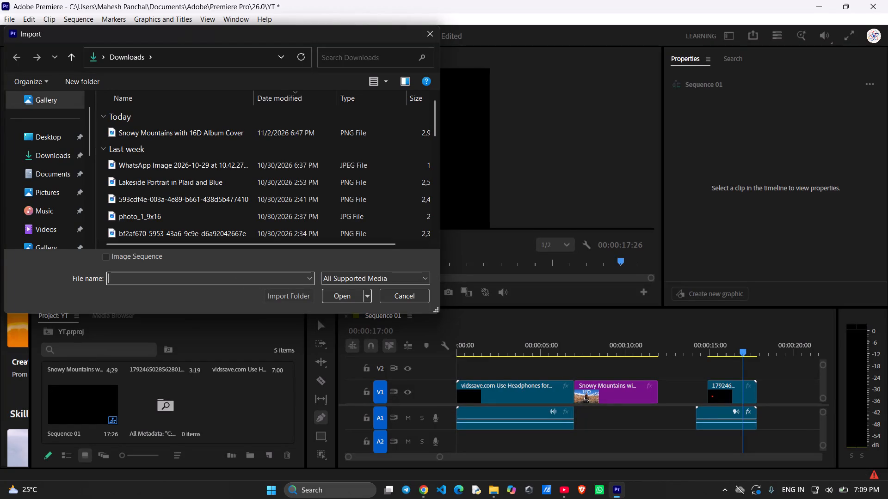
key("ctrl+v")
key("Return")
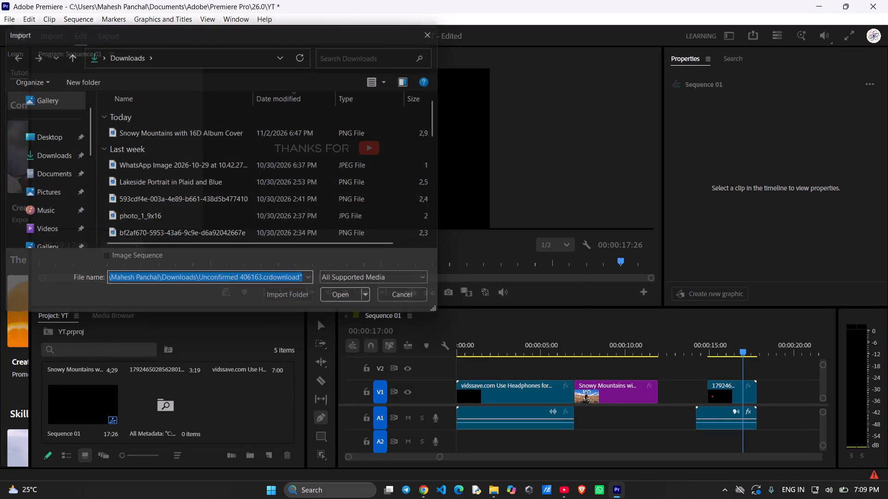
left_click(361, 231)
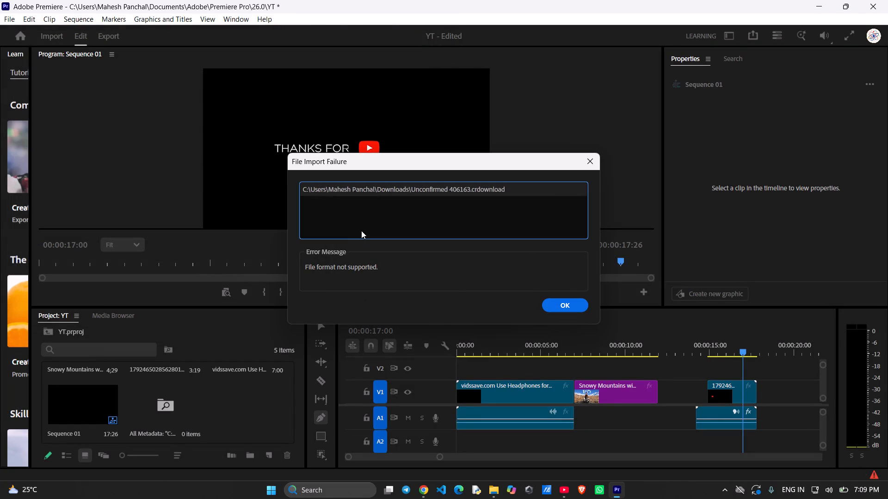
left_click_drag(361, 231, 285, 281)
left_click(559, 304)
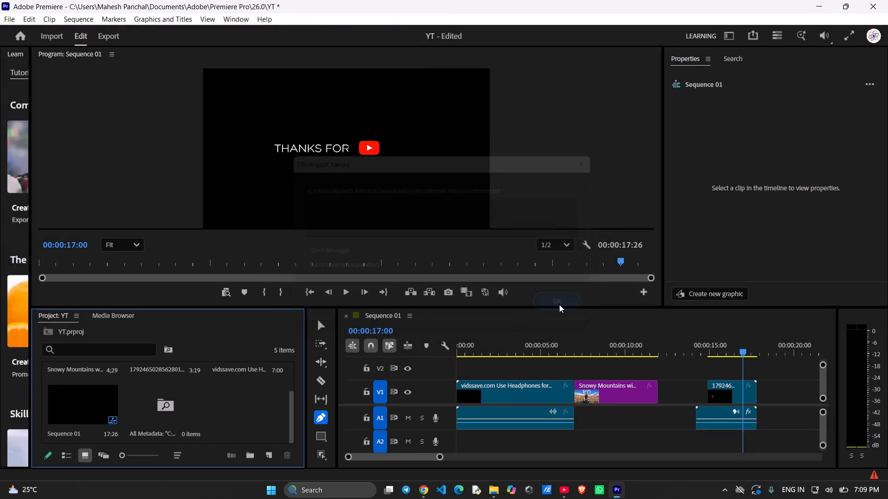
Look through the project's media items for the song audio, including inside the search bin, and return to the project root.
scroll(138, 422, "down", 2)
scroll(122, 420, "up", 5)
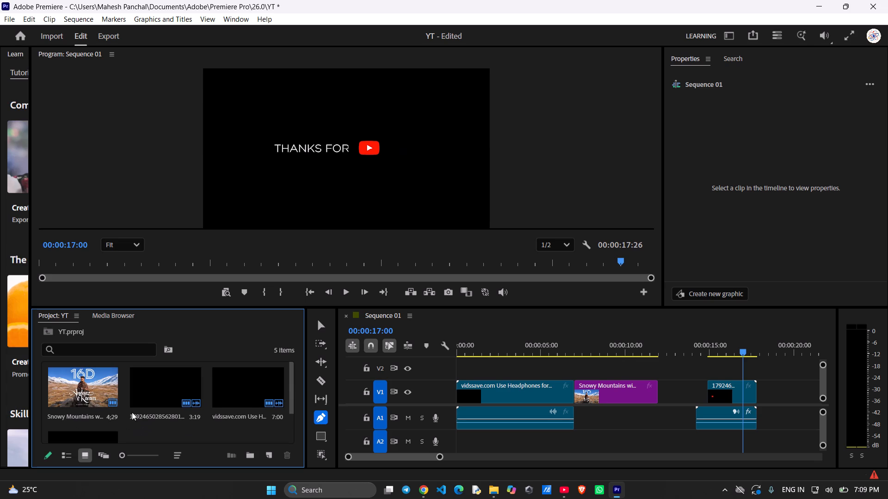
scroll(136, 410, "down", 2)
scroll(138, 408, "up", 3)
left_click(235, 384)
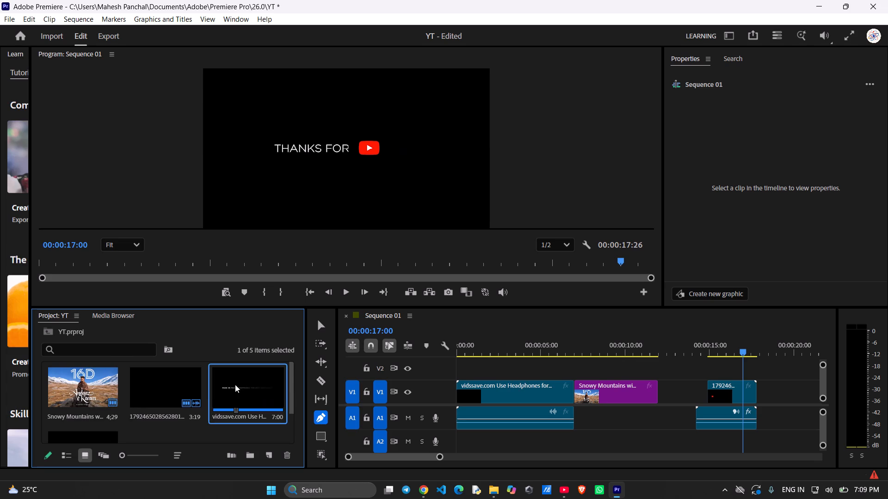
scroll(237, 404, "down", 3)
left_click(66, 395)
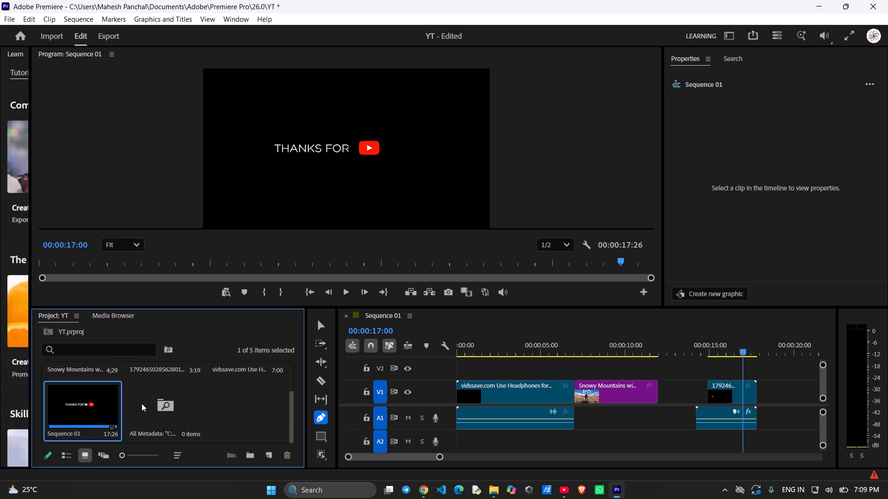
left_click(144, 403)
left_click_drag(144, 403, 163, 408)
scroll(177, 414, "up", 3)
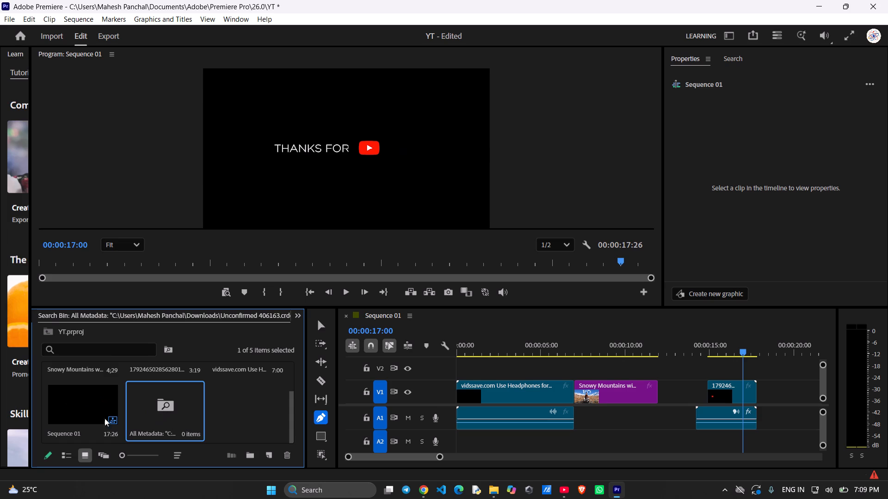
left_click(104, 391)
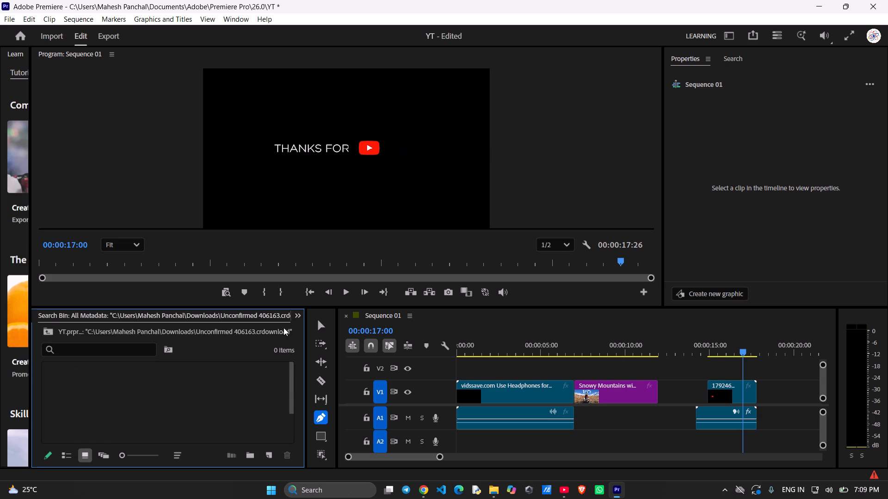
left_click(67, 381)
left_click(48, 333)
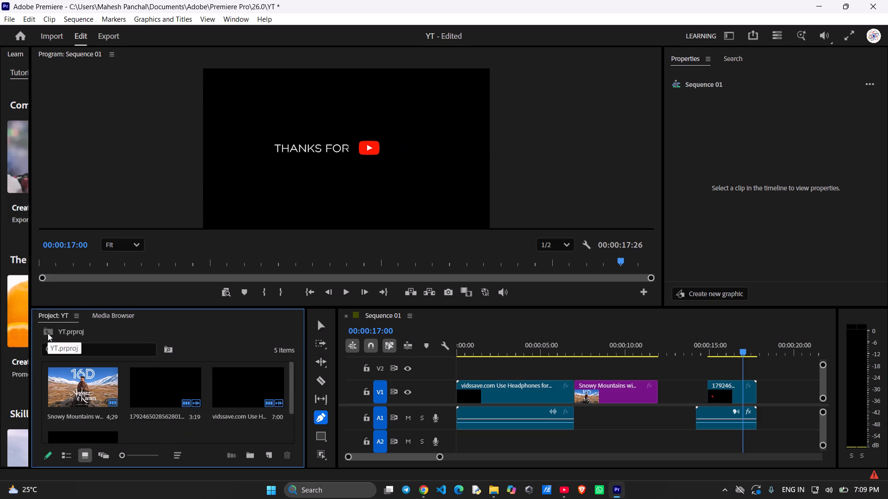
scroll(110, 406, "down", 1)
scroll(111, 406, "up", 2)
scroll(111, 406, "down", 5)
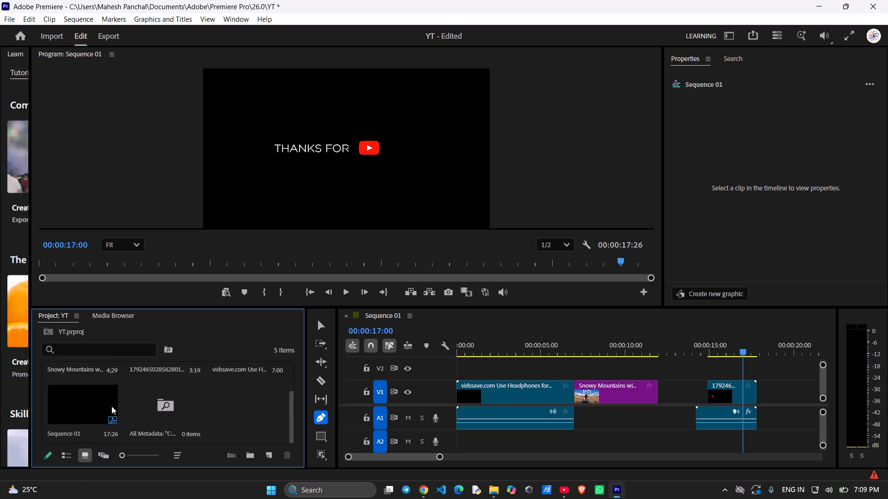
scroll(111, 406, "up", 5)
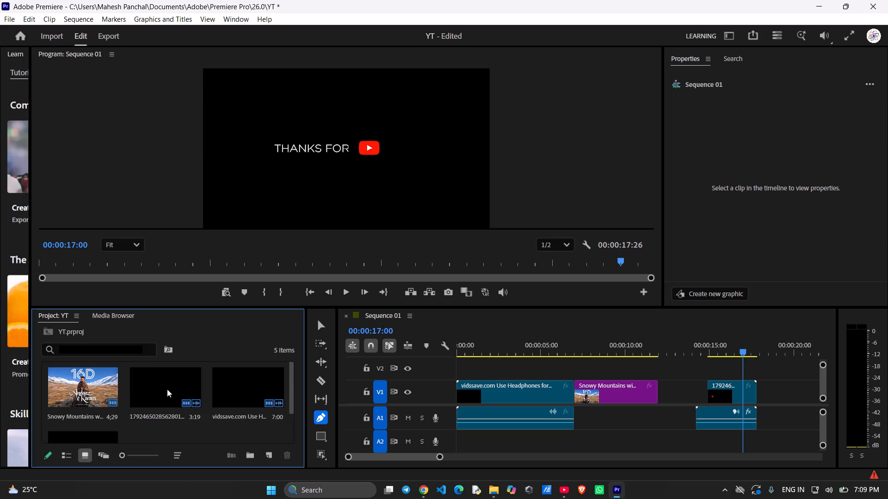
scroll(187, 426, "down", 4)
Reopen the import dialog and look through the Downloads folder for the song file.
right_click(258, 423)
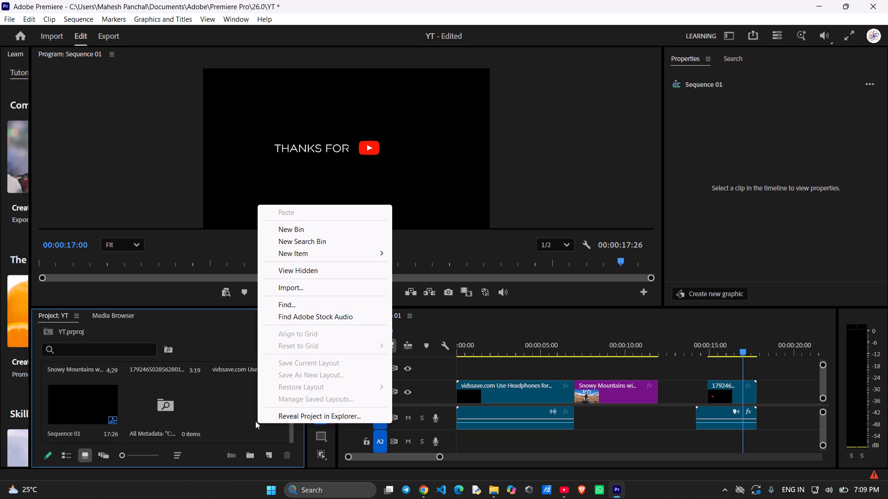
left_click(304, 286)
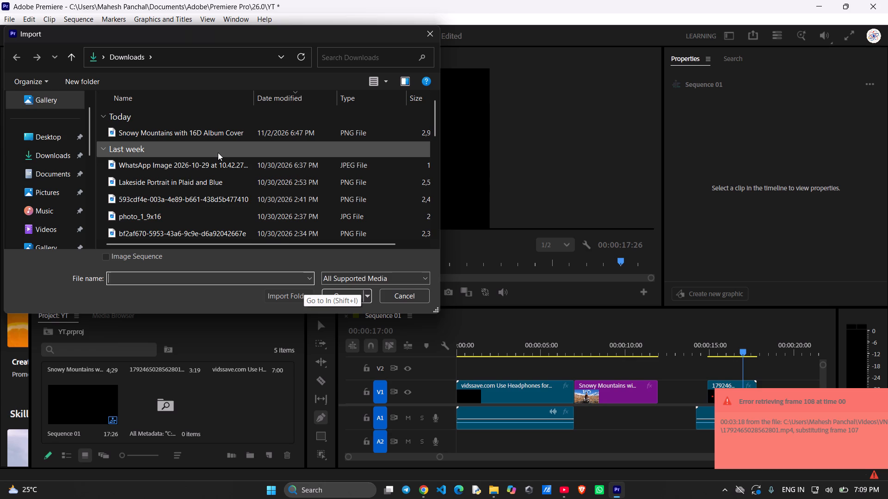
scroll(204, 152, "down", 8)
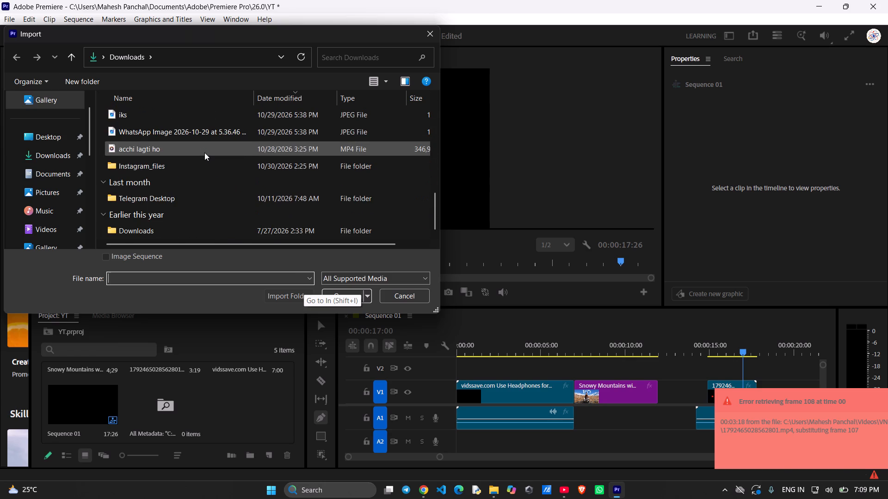
scroll(204, 152, "up", 9)
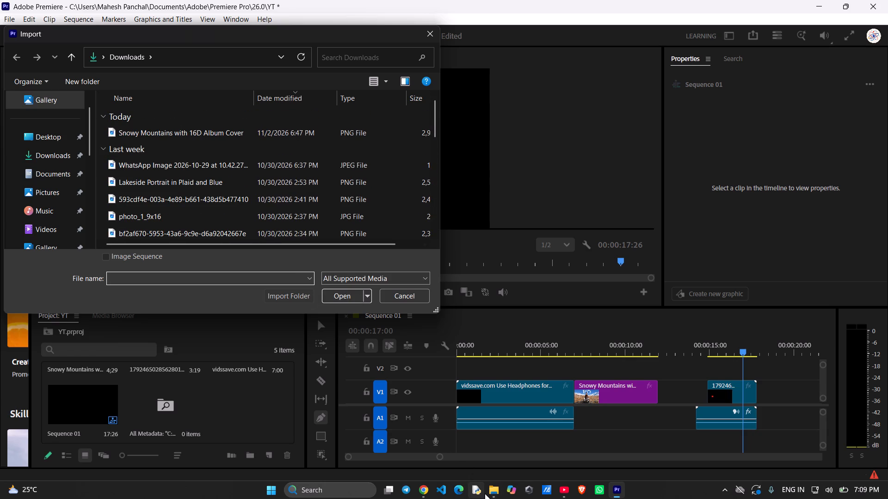
Switch to File Explorer and check the Downloads folder for the song's Unconfirmed 406163 file.
left_click(492, 493)
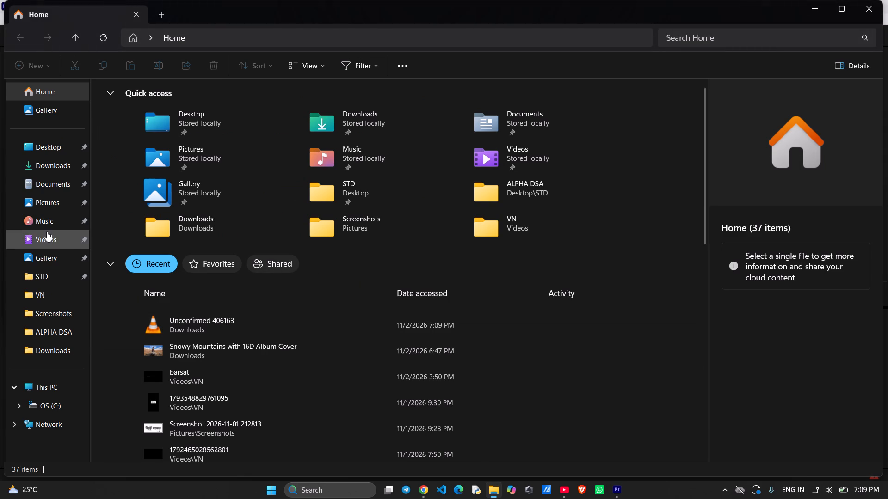
left_click(49, 168)
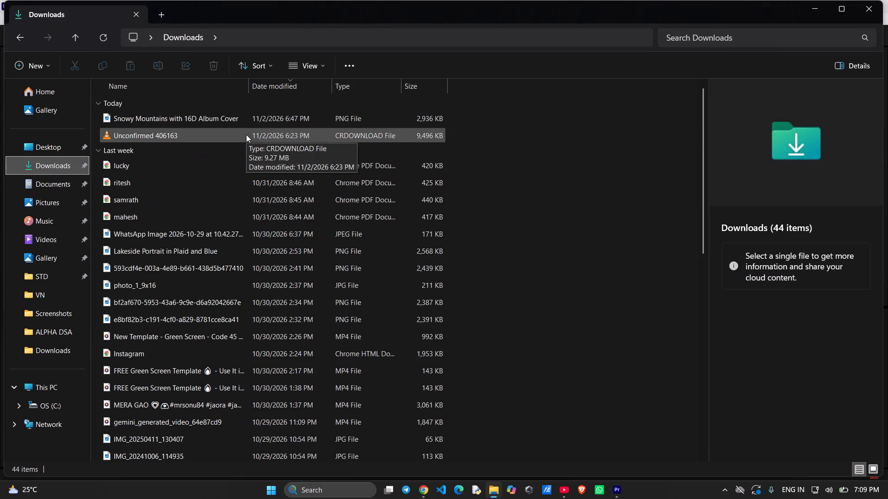
right_click(246, 134)
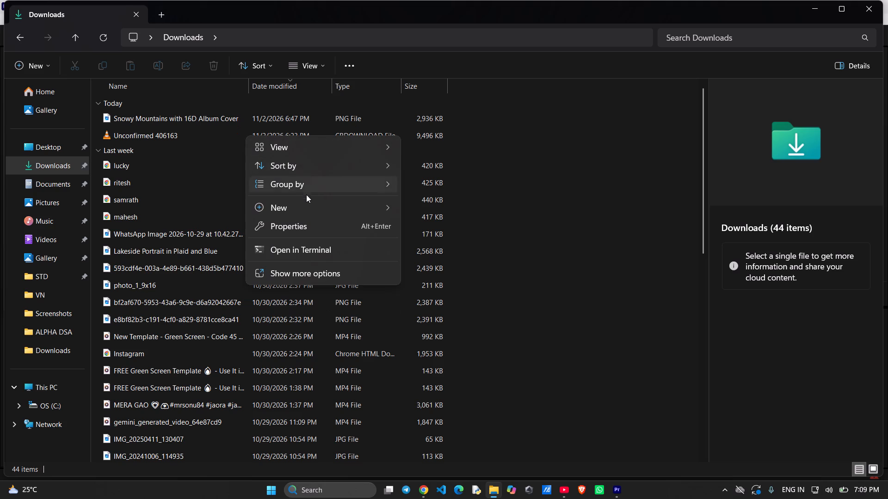
left_click(166, 127)
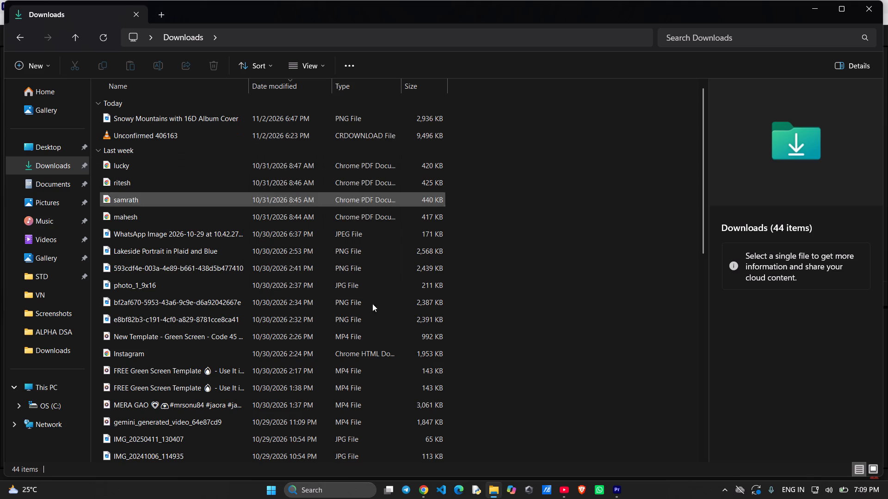
Switch to Chrome and check the download history for the Andaaz e Karam 16D audio file.
left_click(425, 487)
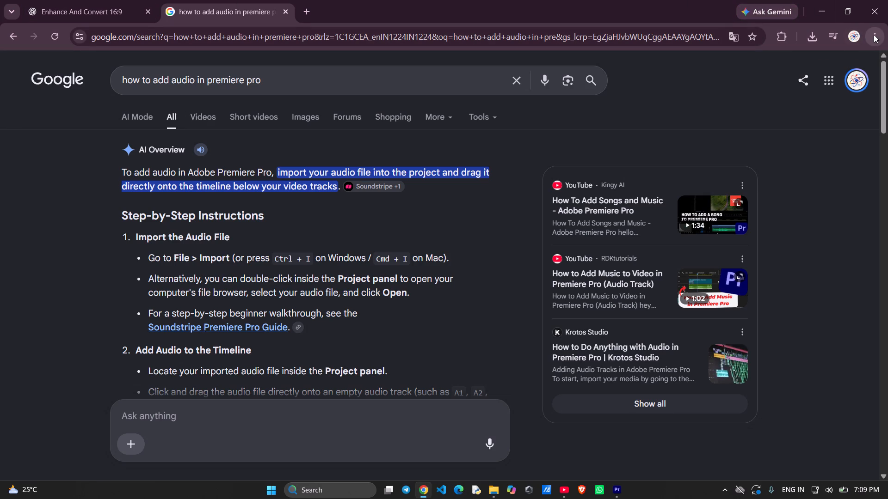
key("ctrl+j")
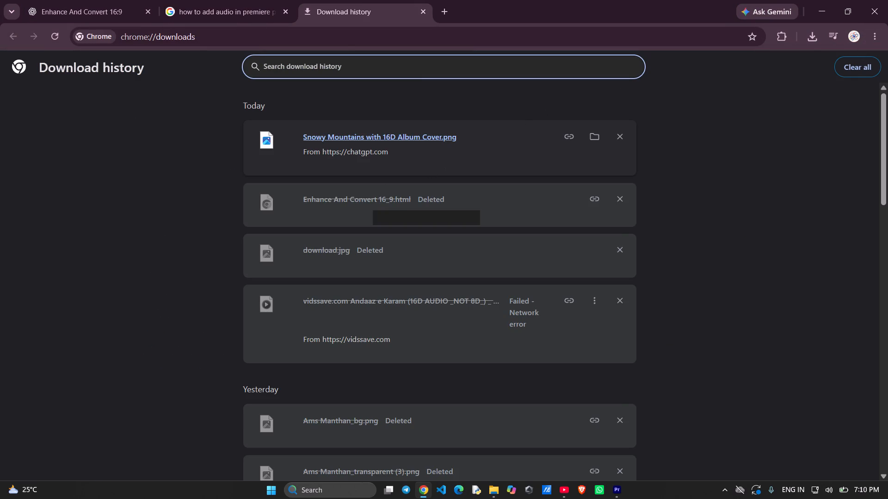
left_click(341, 258)
left_click(341, 289)
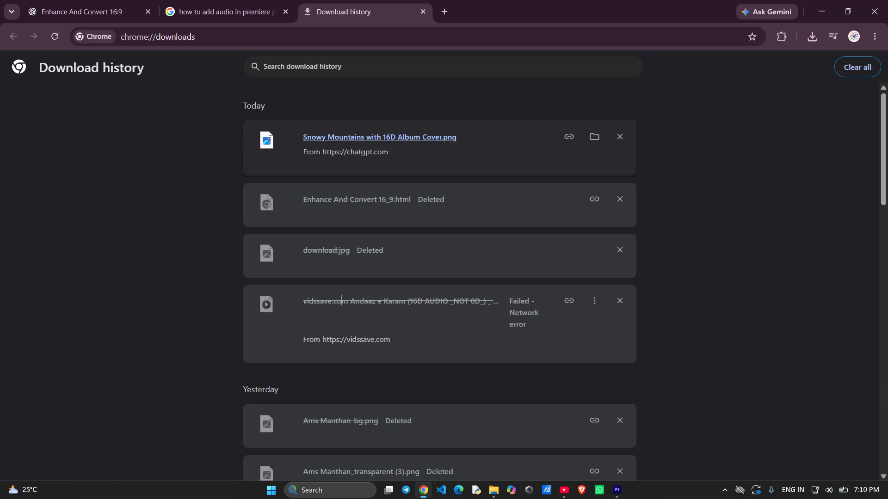
left_click_drag(335, 296, 336, 300)
left_click(339, 305)
triple_click(344, 303)
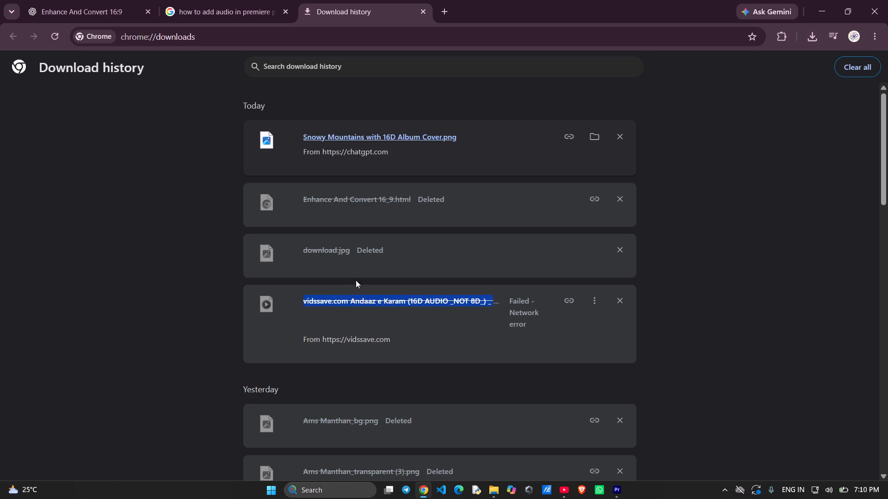
scroll(359, 205, "up", 5)
Reopen the recently closed Free YouTube Video Downloader page on vidssave.com from the browsing history.
left_click(874, 37)
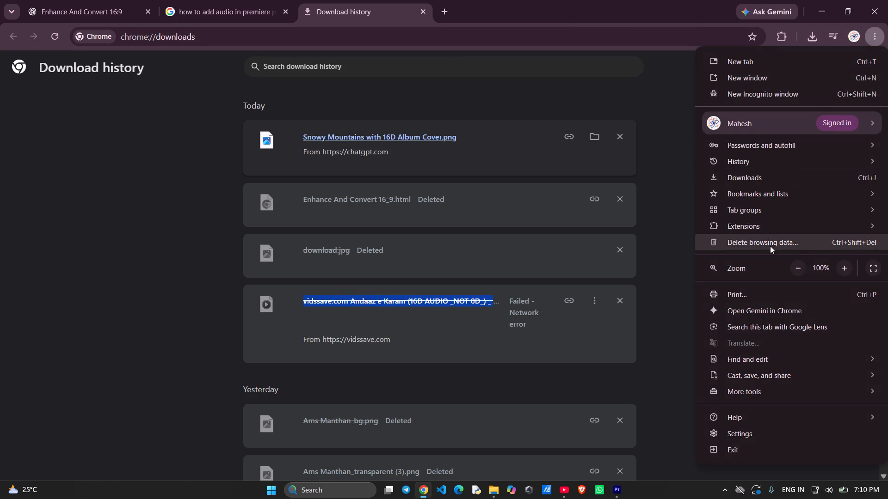
left_click(769, 168)
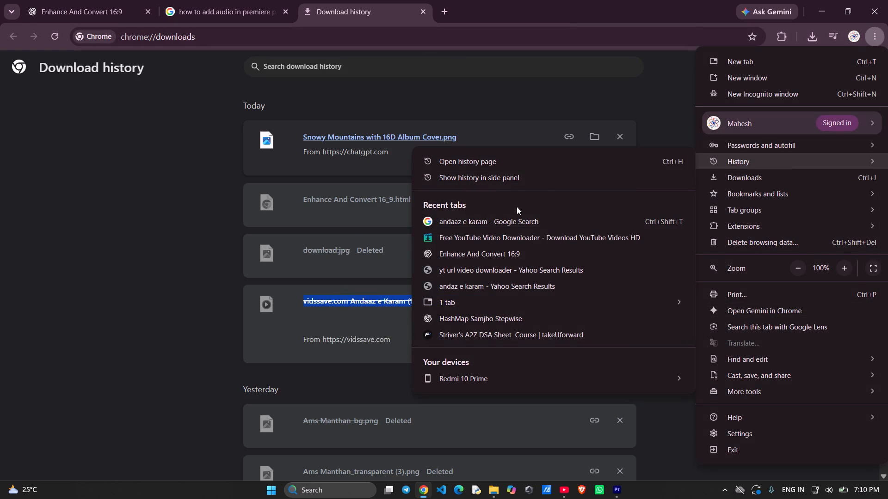
left_click(509, 234)
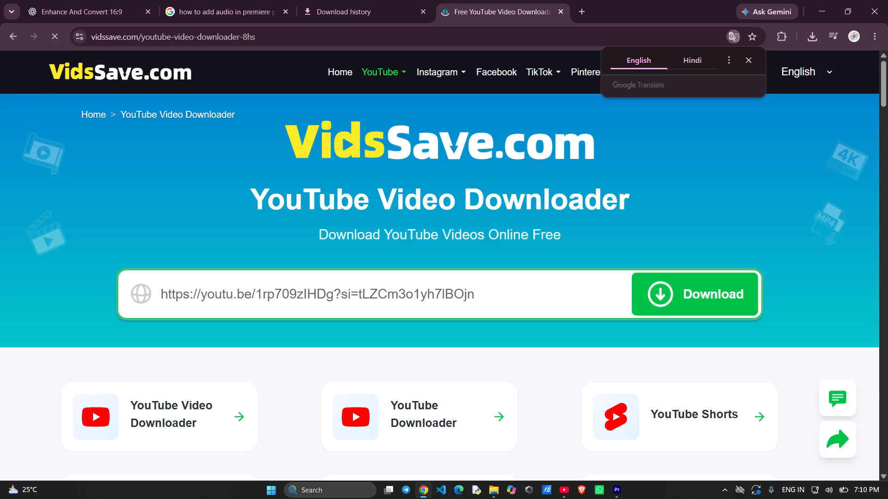
scroll(451, 290, "down", 10)
scroll(452, 287, "up", 9)
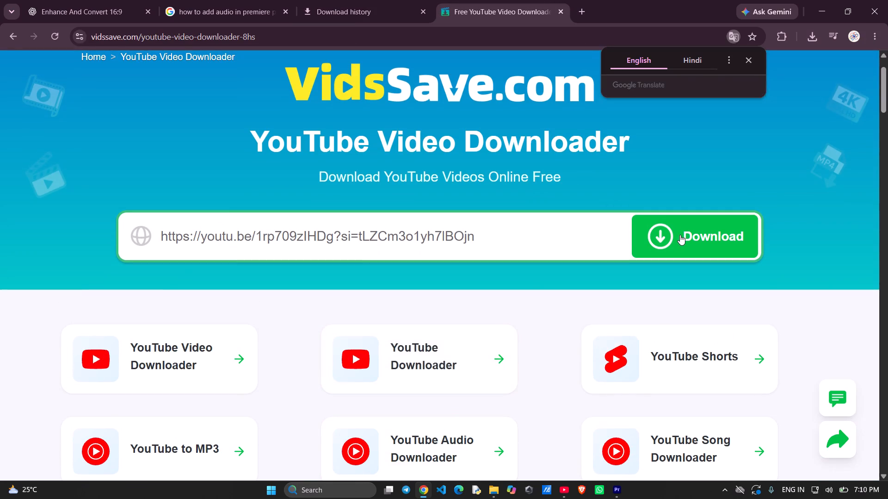
Fetch the download options for the entered YouTube link, download the 48KBPS MP3, and check its download progress.
left_click(680, 235)
scroll(572, 256, "down", 4)
scroll(496, 207, "up", 3)
scroll(496, 207, "down", 1)
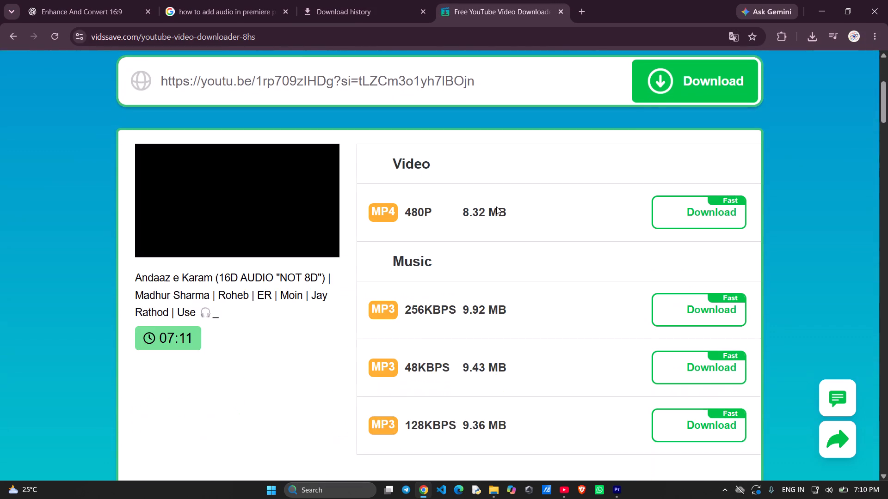
scroll(496, 207, "down", 5)
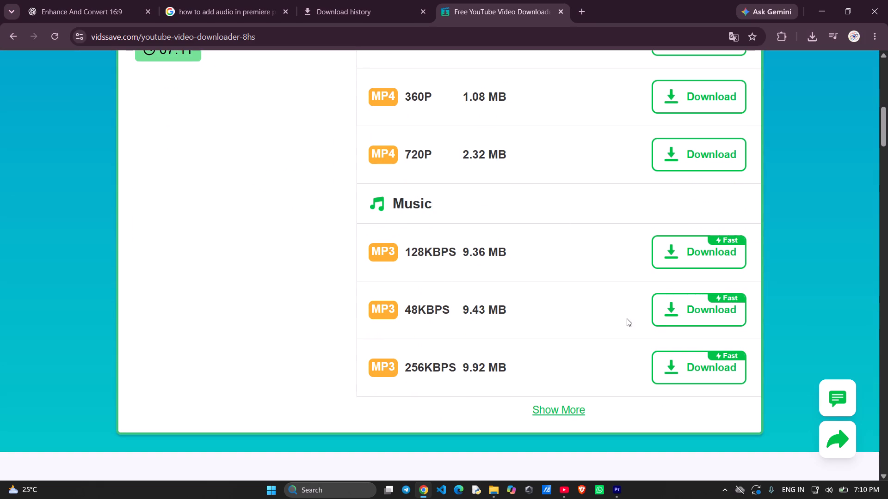
left_click(673, 311)
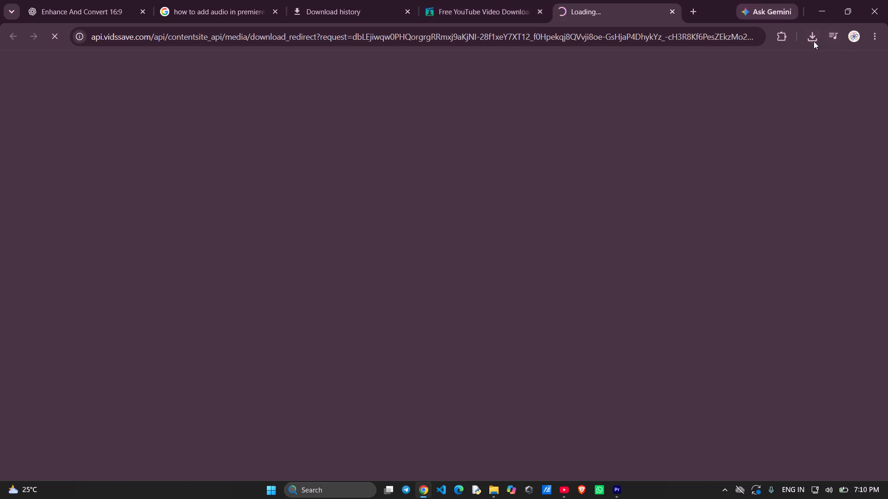
left_click(812, 39)
double_click(812, 38)
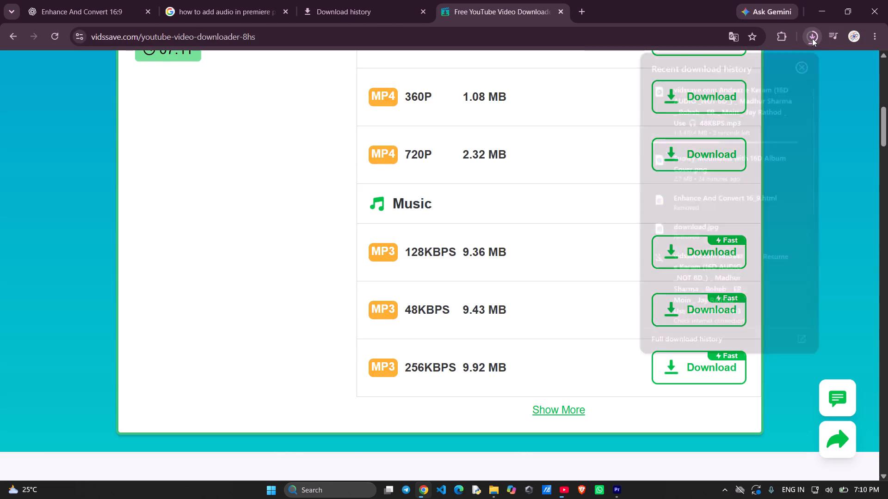
left_click(812, 38)
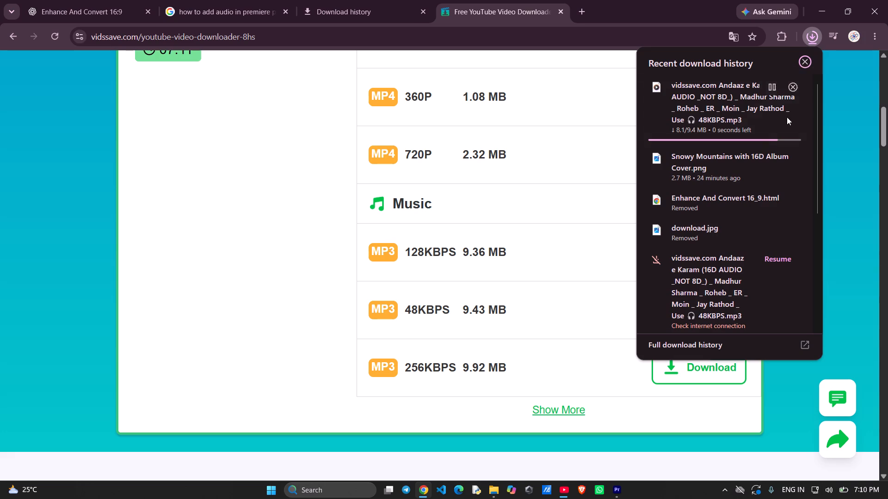
Switch to Premiere and import the vidssave.com Andaaz e Karam MP3 from Downloads into the project.
left_click(617, 492)
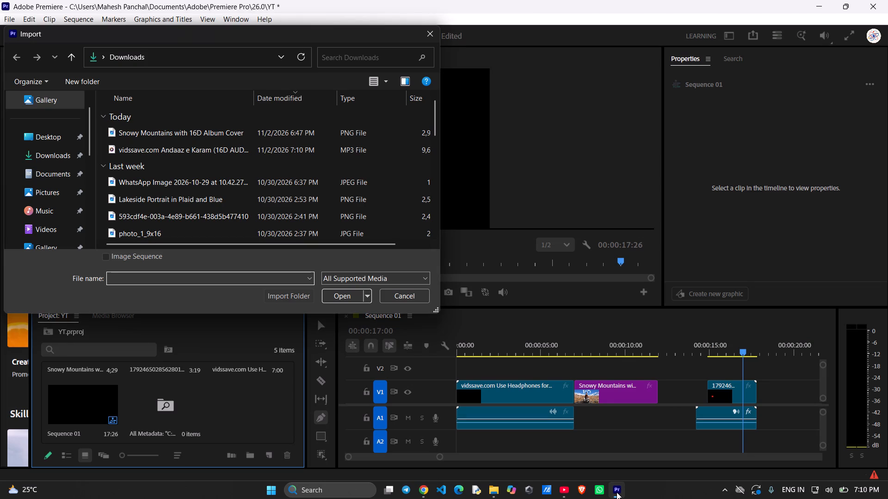
left_click(204, 152)
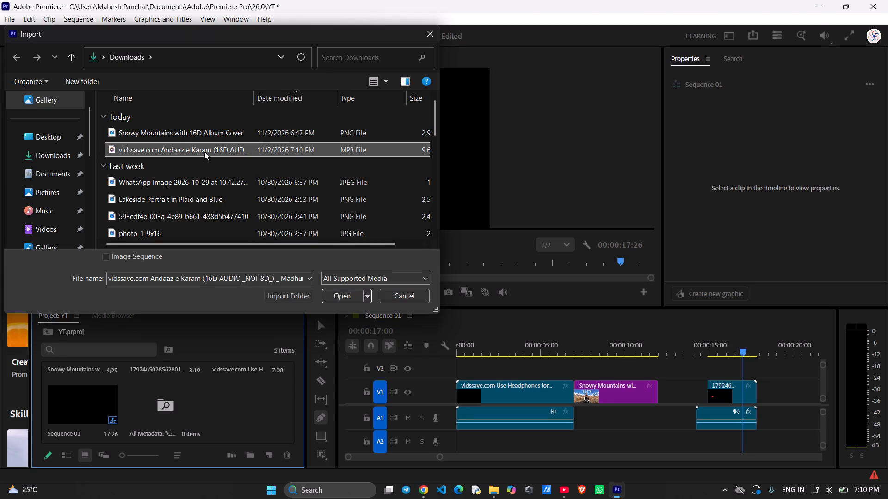
key("Return")
Place the imported Andaaz e Karam audio on track A2 at the very start of Sequence 01.
left_click_drag(239, 417, 341, 421)
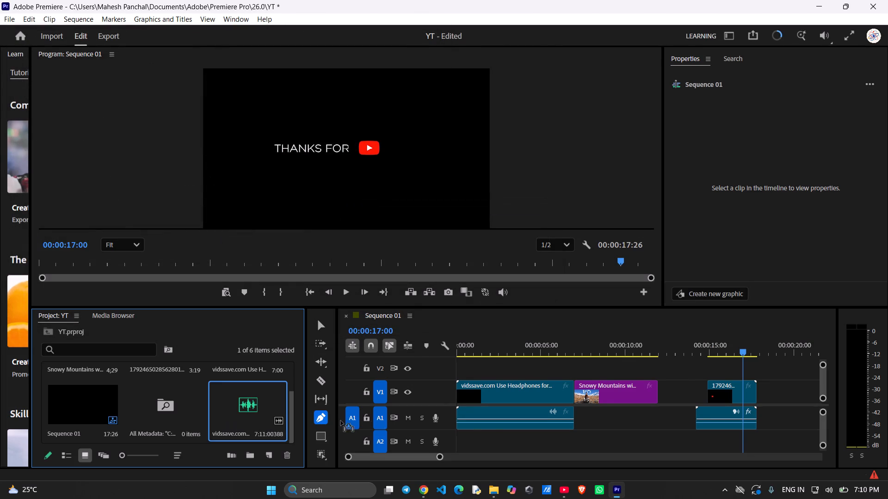
left_click_drag(341, 421, 456, 442)
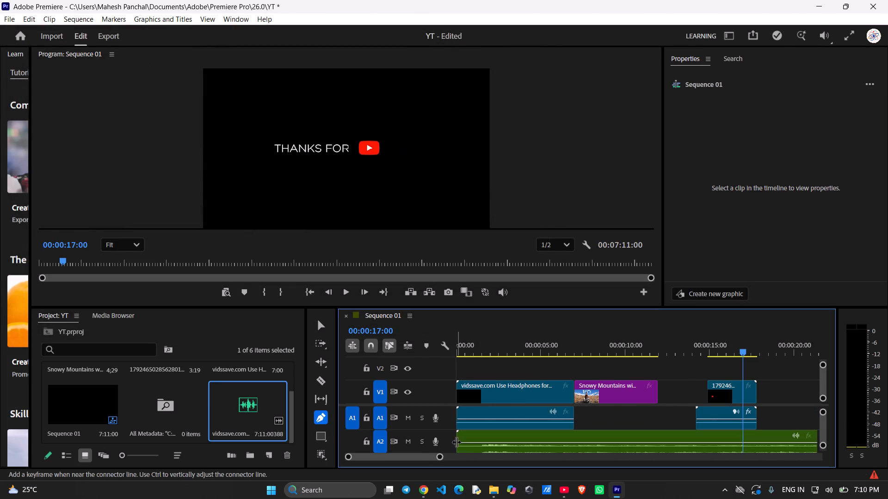
Play Sequence 01 from the beginning to hear how the song sounds under the headphones intro.
key("space")
key("space")
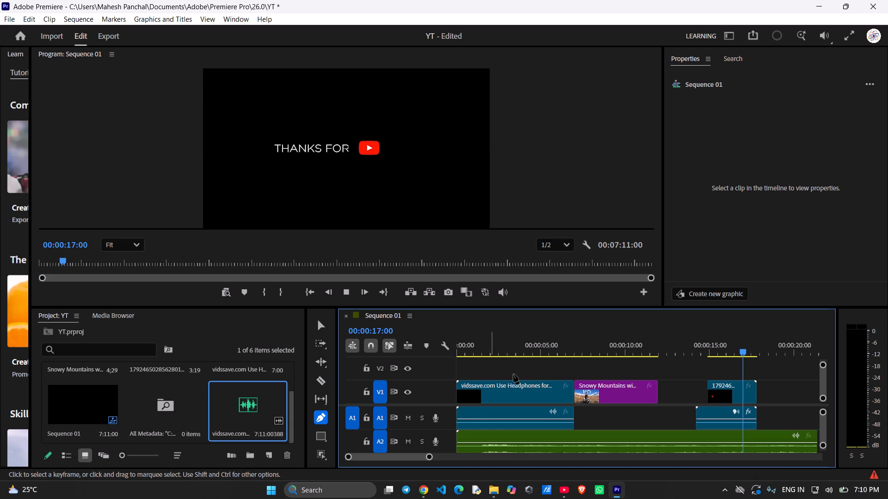
left_click(620, 415)
key("space")
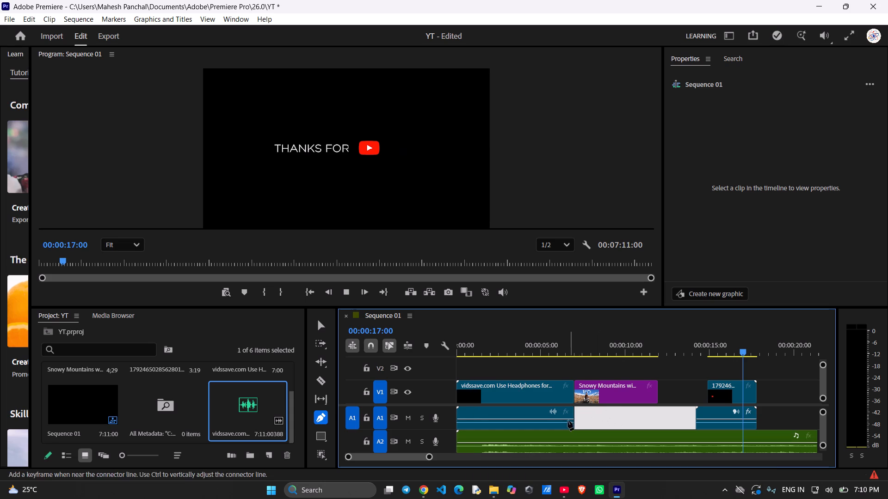
key("space")
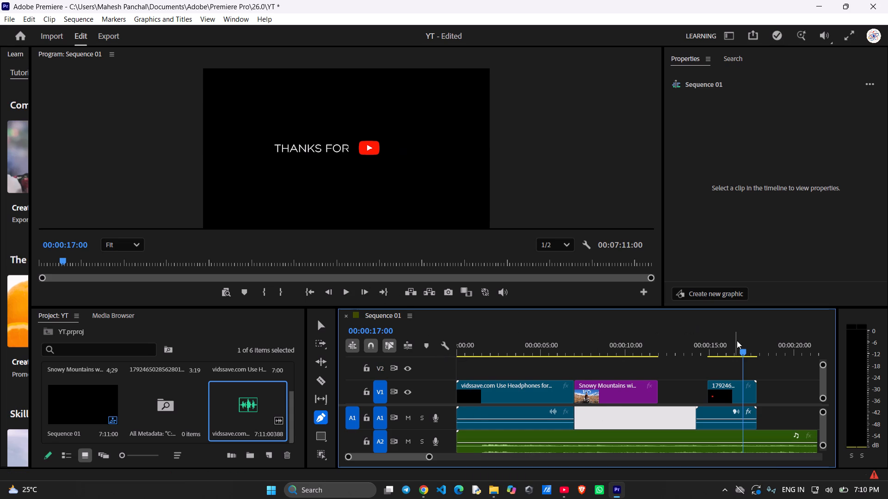
left_click_drag(742, 352, 267, 375)
key("space")
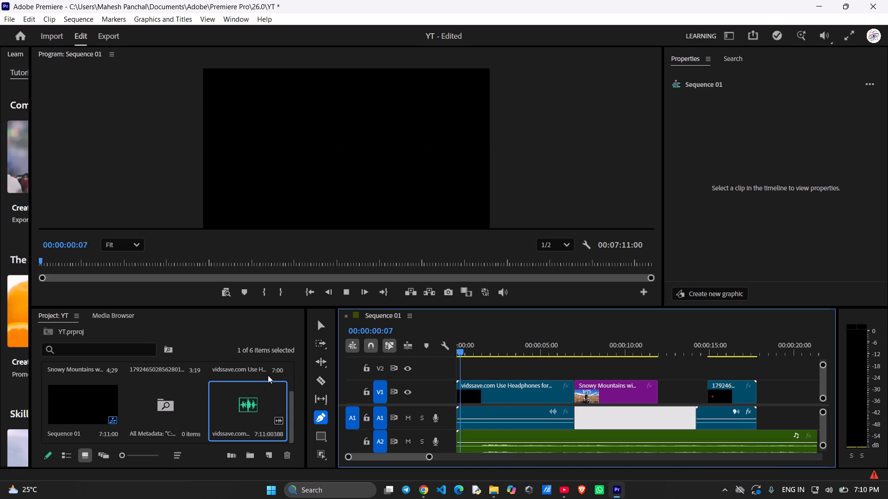
key("space")
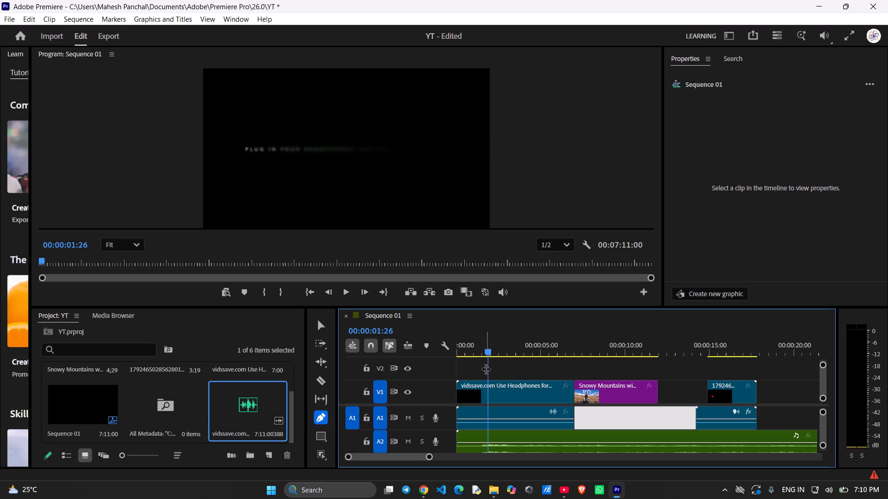
left_click_drag(487, 350, 370, 361)
key("space")
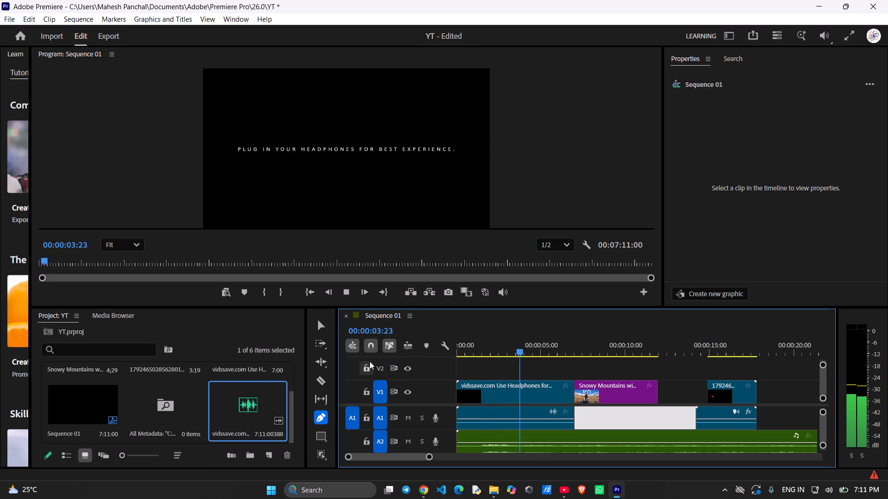
key("space")
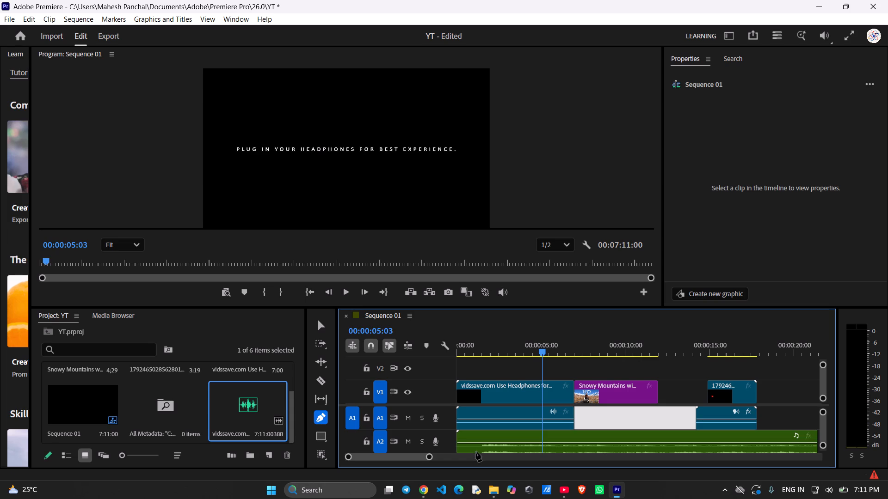
Add a volume keyframe about one second into the song clip on A2 and give it Ease Out interpolation.
left_click(476, 451)
left_click(481, 447)
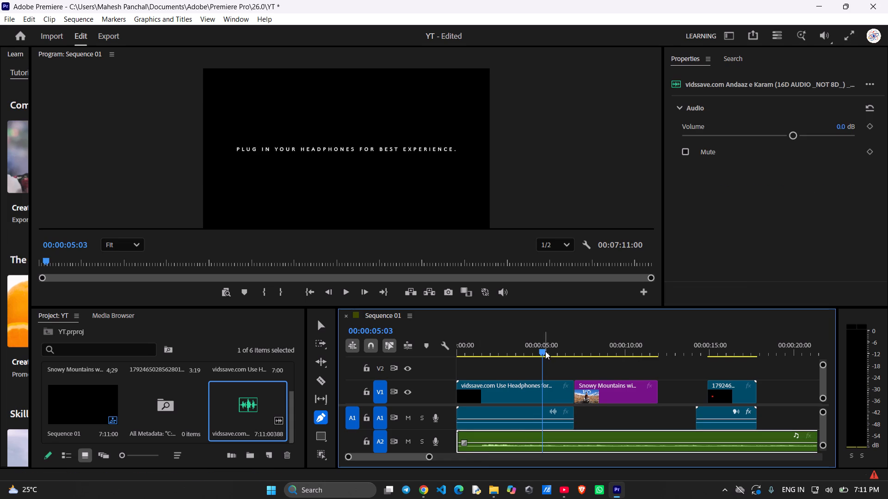
left_click_drag(544, 351, 484, 353)
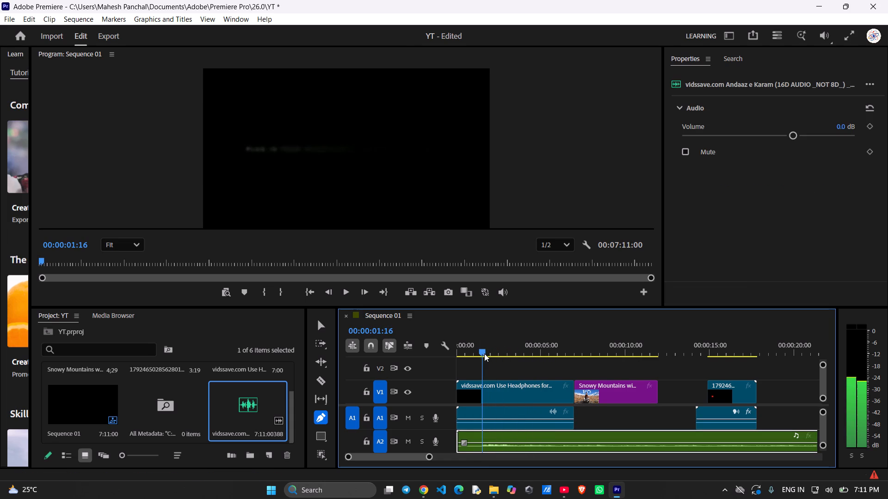
left_click_drag(484, 353, 475, 354)
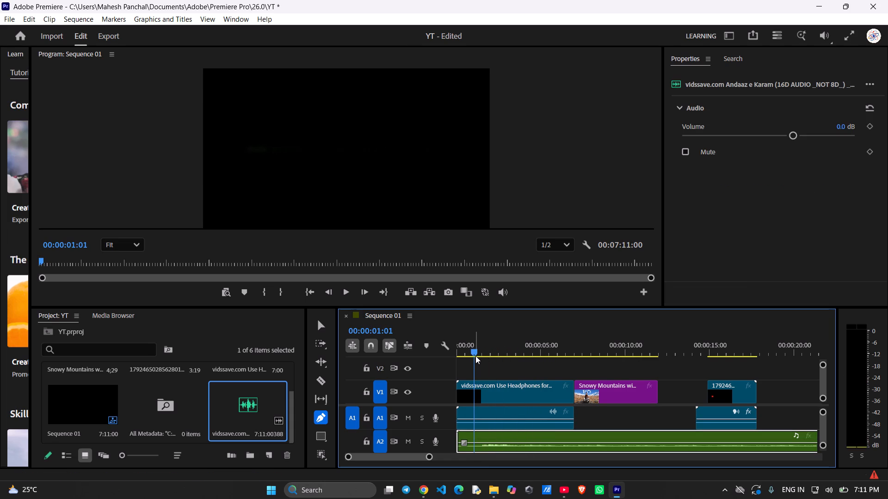
key("ctrl+b")
key("ctrl+b")
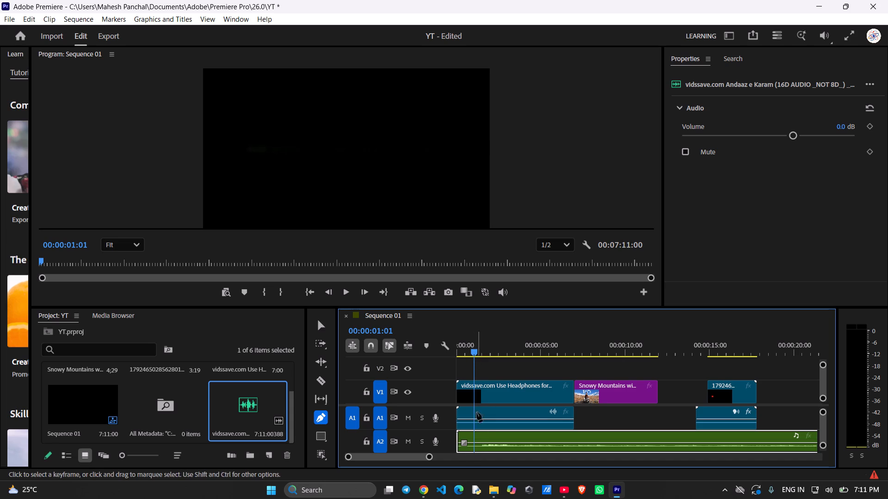
right_click(468, 444)
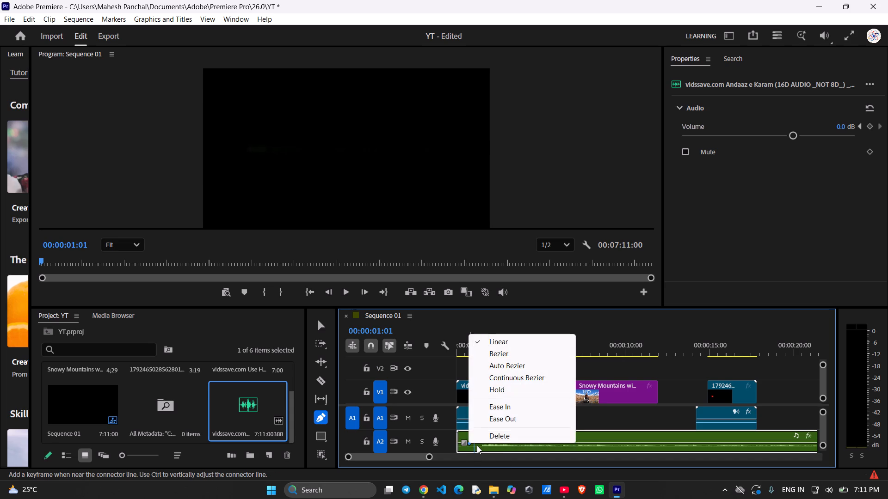
left_click(502, 416)
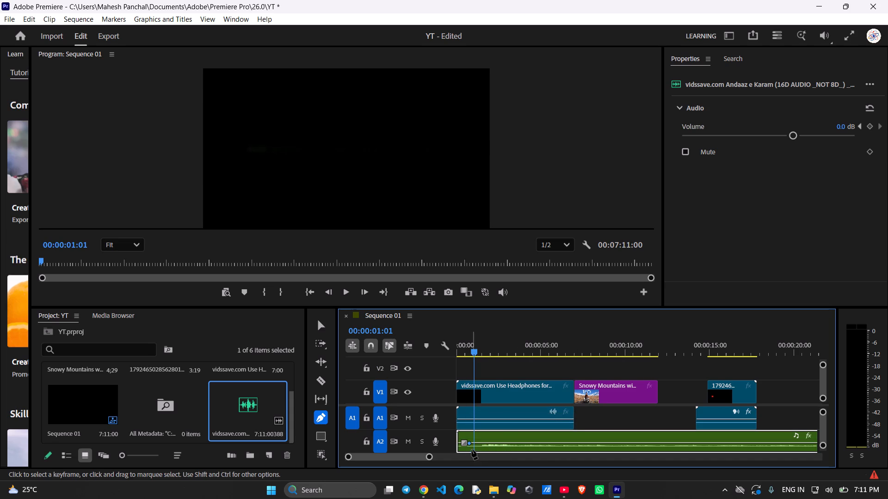
Move the song's volume keyframe to 00:00:01:01 at about 4.1 dB and reapply Ease Out to it.
left_click(469, 445)
left_click_drag(469, 445, 472, 444)
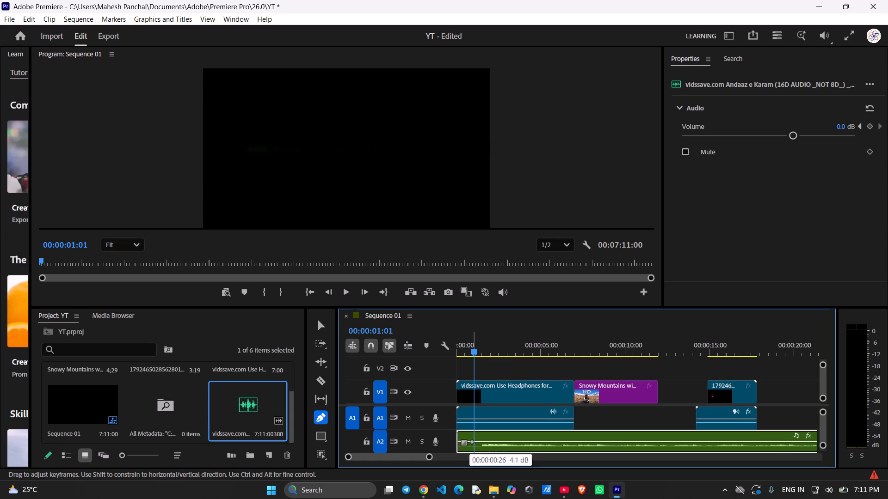
left_click_drag(472, 444, 475, 444)
left_click(475, 444)
right_click(475, 444)
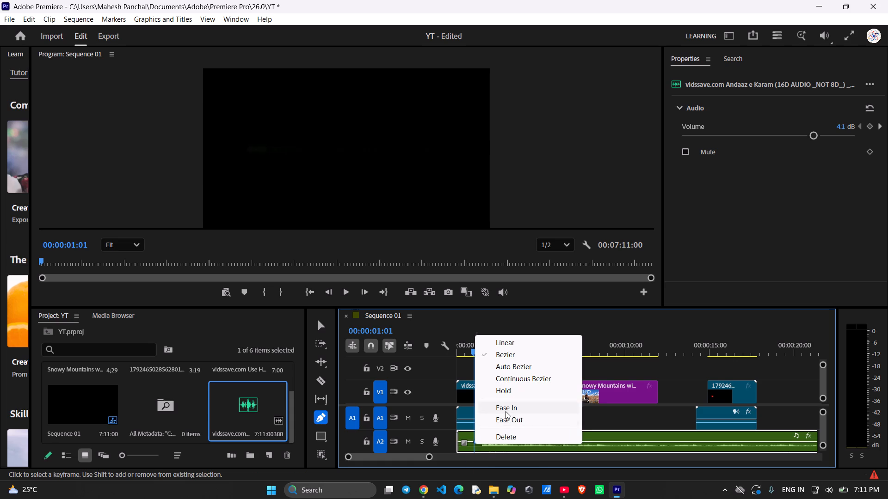
left_click(507, 420)
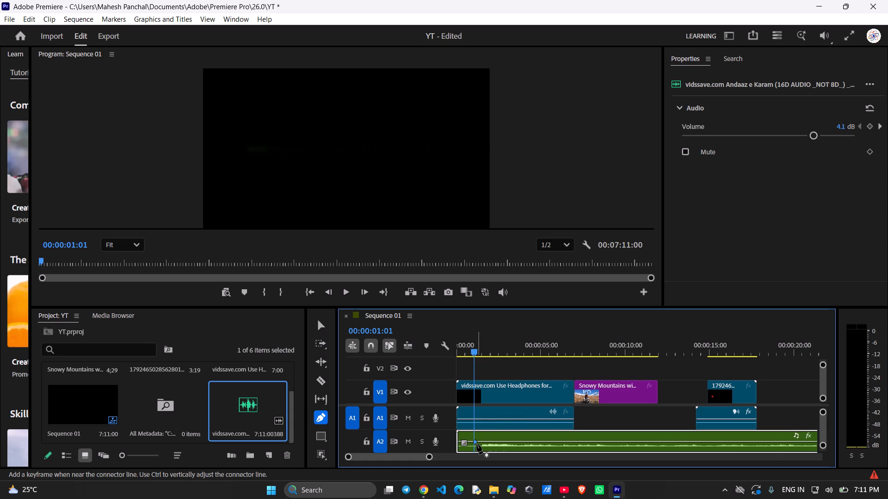
Play about a second of Sequence 01 from the song's volume keyframe to hear the level.
key("space")
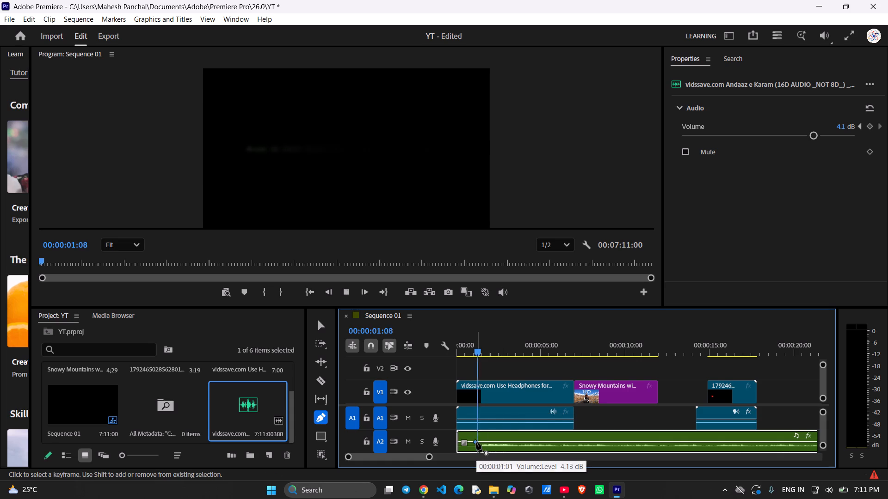
key("space")
key("space")
key("space")
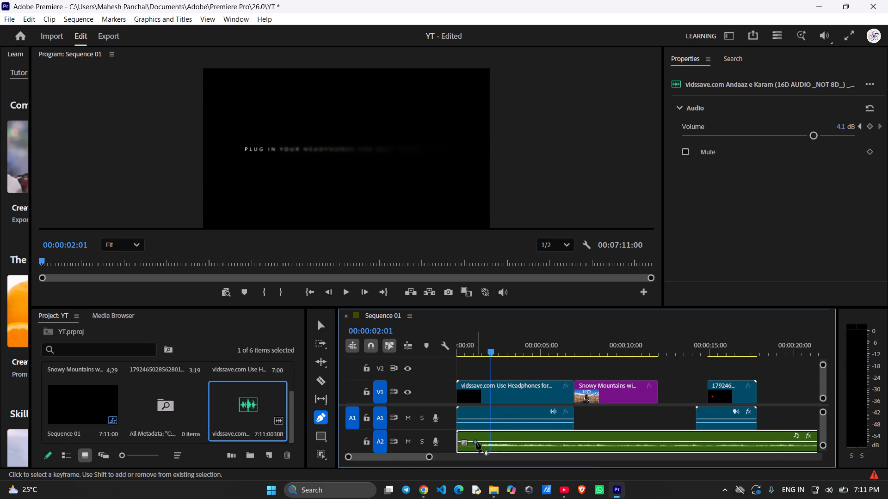
Delete the volume keyframe at 00:00:01:01 from the song clip on A2.
left_click(476, 442)
left_click(475, 442)
left_click(475, 442)
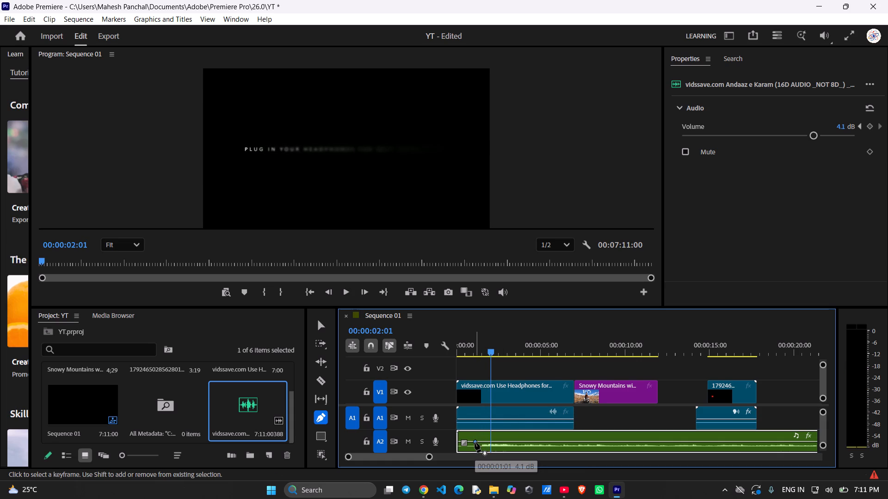
right_click(475, 442)
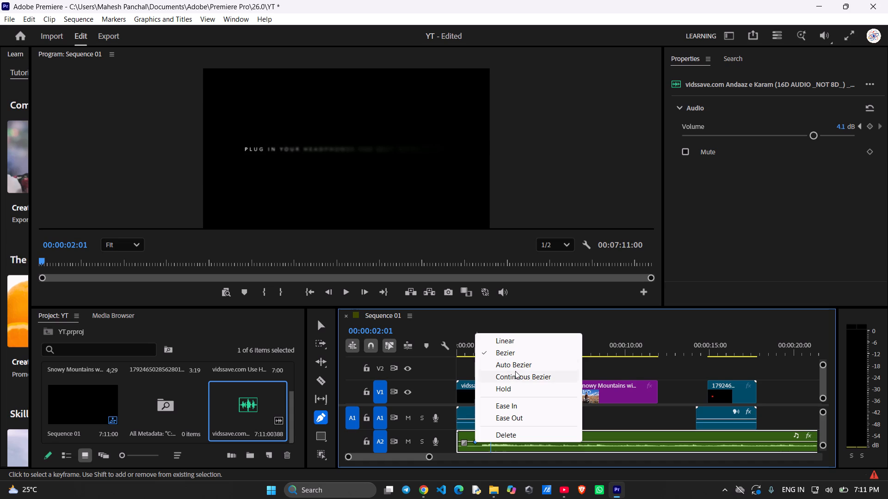
left_click(514, 434)
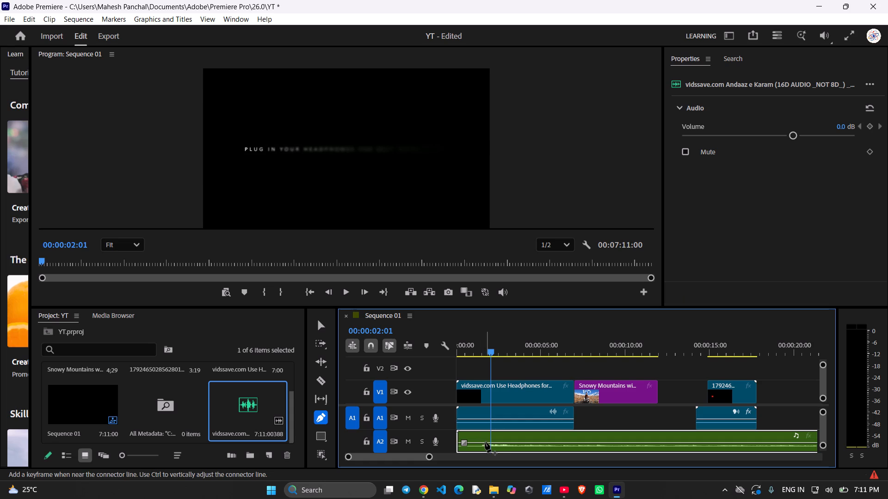
Add a volume keyframe to the song clip on A2 at about 00:00:01:06 and about -2.0 dB.
left_click_drag(490, 443, 477, 444)
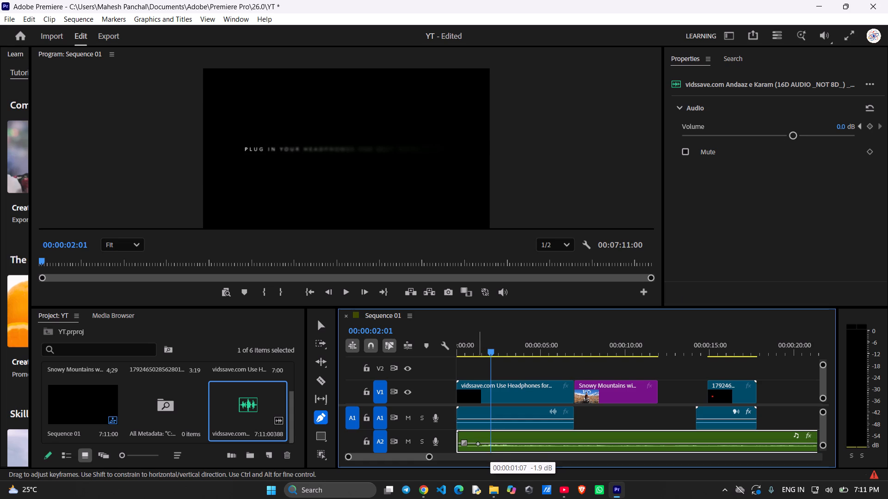
left_click_drag(477, 444, 477, 444)
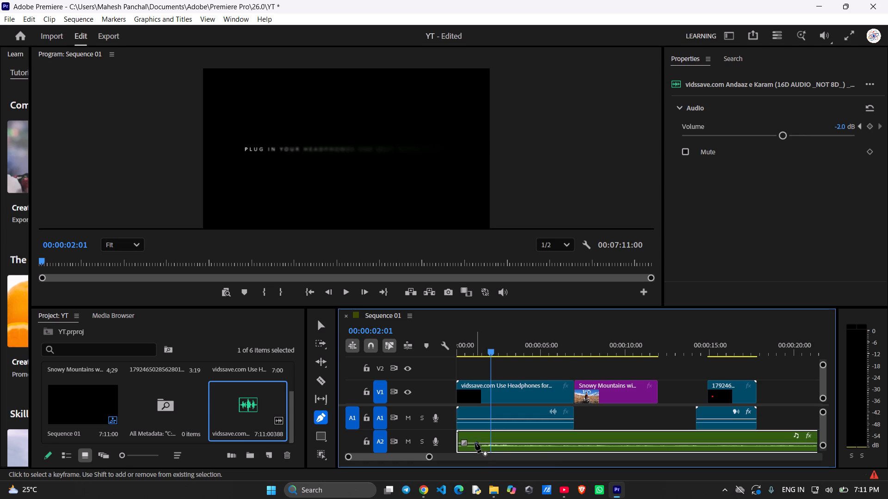
left_click(475, 443)
left_click(475, 443)
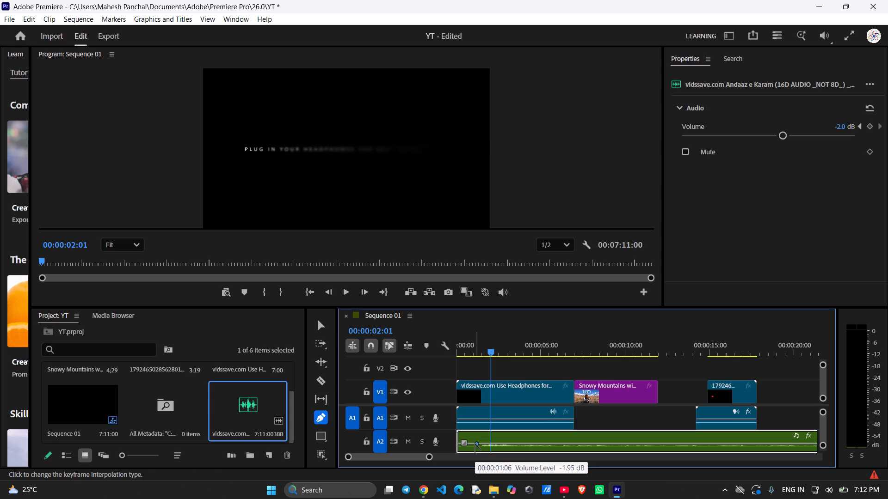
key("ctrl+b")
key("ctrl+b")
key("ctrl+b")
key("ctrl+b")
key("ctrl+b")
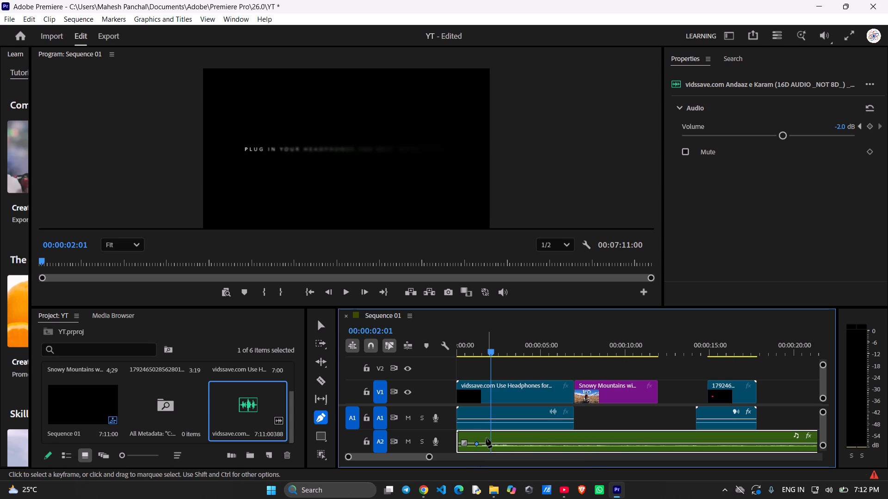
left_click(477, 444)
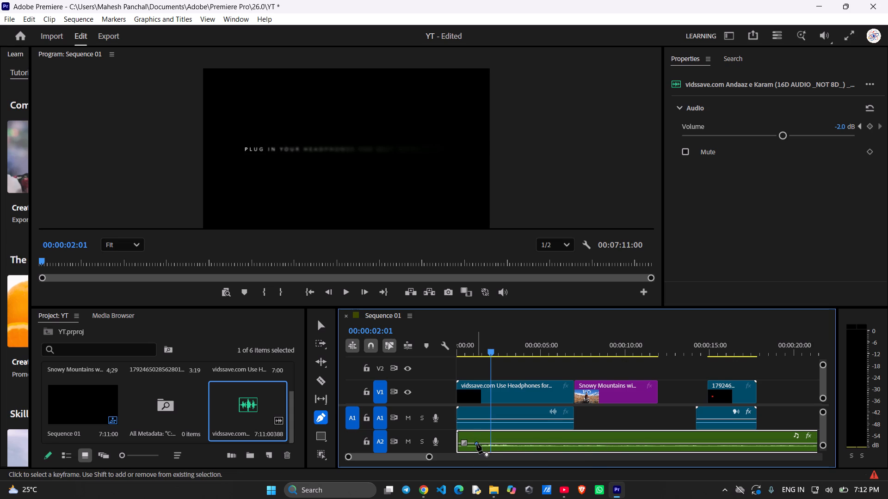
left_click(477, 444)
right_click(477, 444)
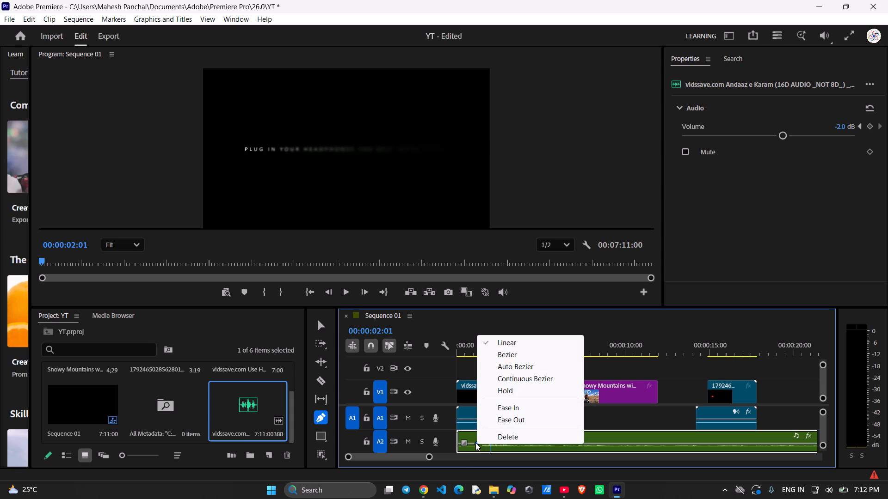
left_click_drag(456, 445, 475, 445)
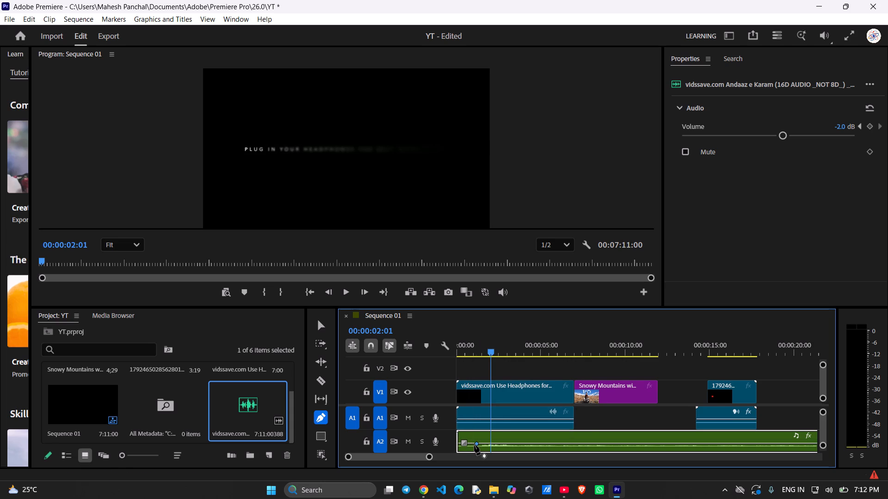
Add a second volume keyframe to the song clip on A2, just before the existing one and within the first second.
left_click_drag(499, 441, 488, 442)
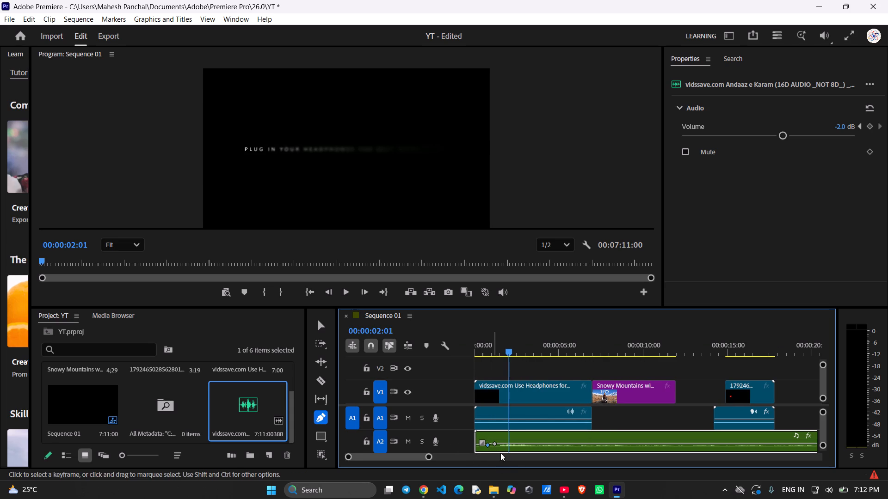
Play Sequence 01 from the very start to about 00:00:04:27 to hear the song's opening volume under the headphones intro.
left_click_drag(505, 454, 518, 407)
left_click_drag(524, 384, 579, 373)
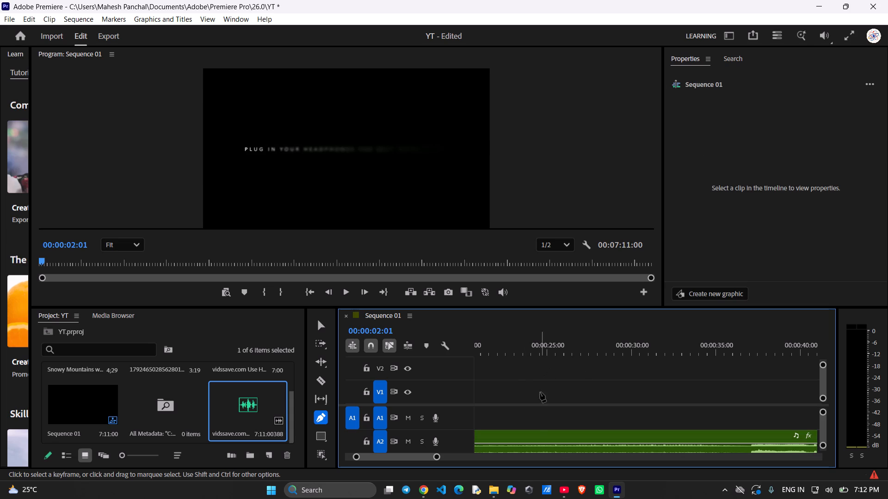
left_click_drag(419, 456, 302, 453)
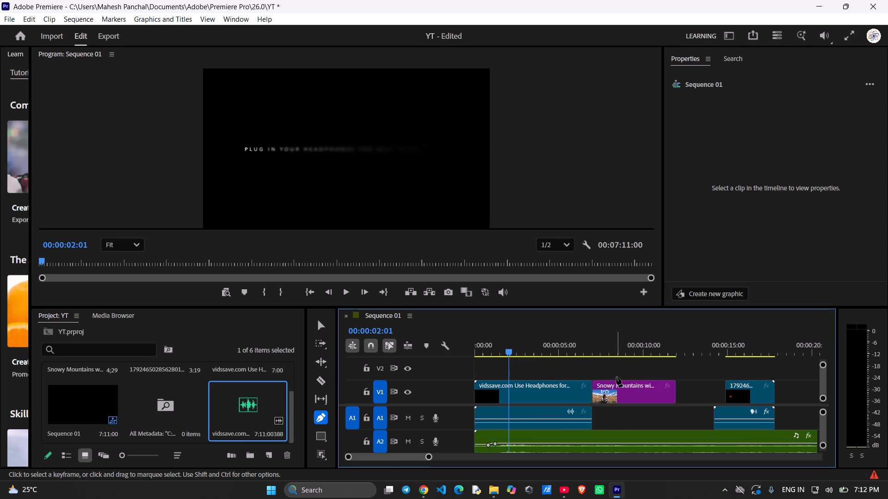
left_click_drag(507, 350, 338, 343)
key("space")
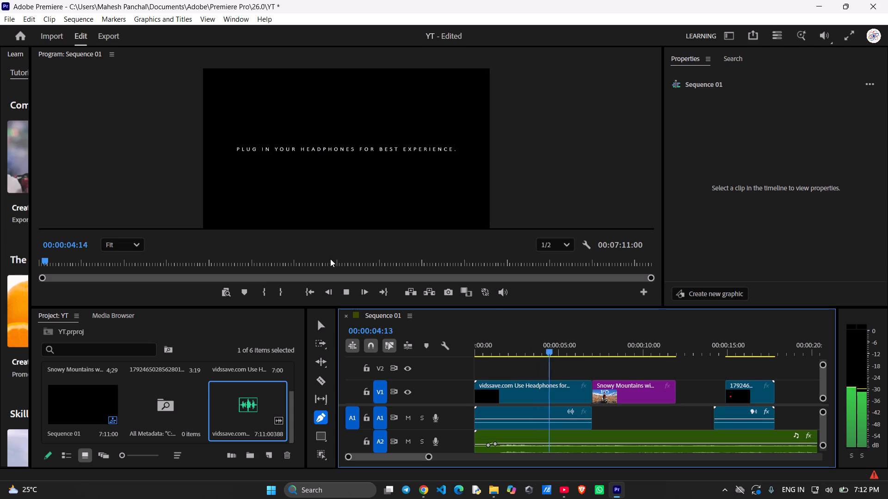
key("space")
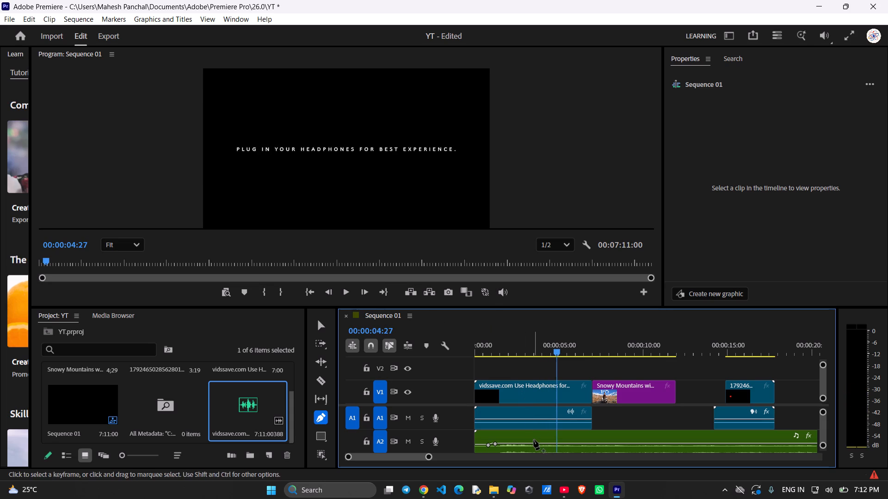
Add another volume keyframe at about -2.0 dB to the song clip on A2, roughly 3.5 seconds in.
left_click(534, 440)
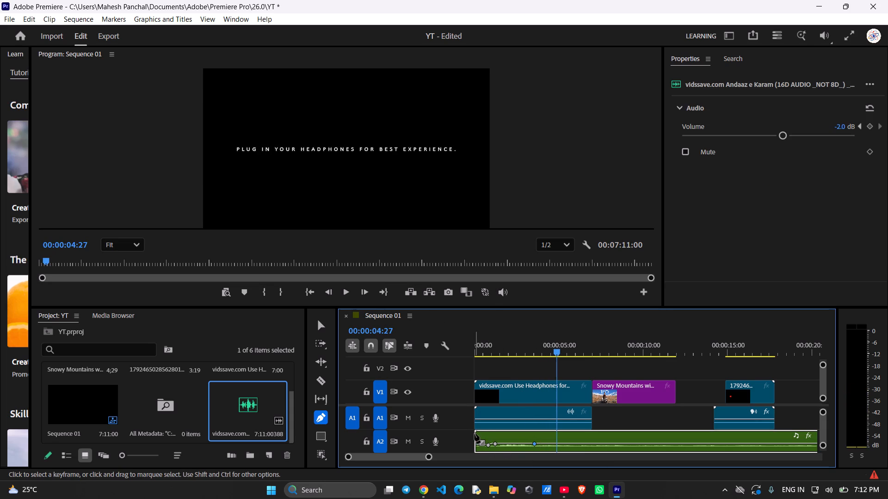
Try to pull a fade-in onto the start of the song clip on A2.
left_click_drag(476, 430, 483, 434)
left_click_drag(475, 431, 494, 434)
Open the A2 song clip in the Source Monitor and play its opening seconds from 00:00:00:00.
left_click(500, 432)
triple_click(500, 438)
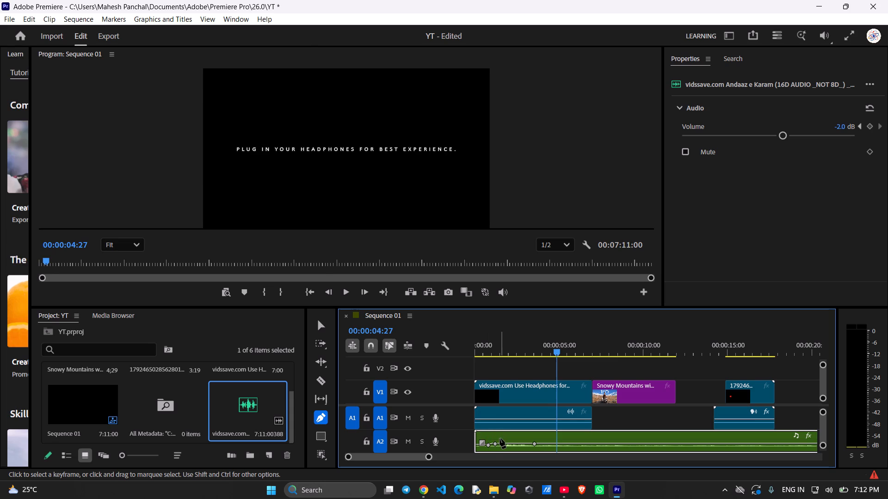
left_click(500, 438)
left_click(500, 438)
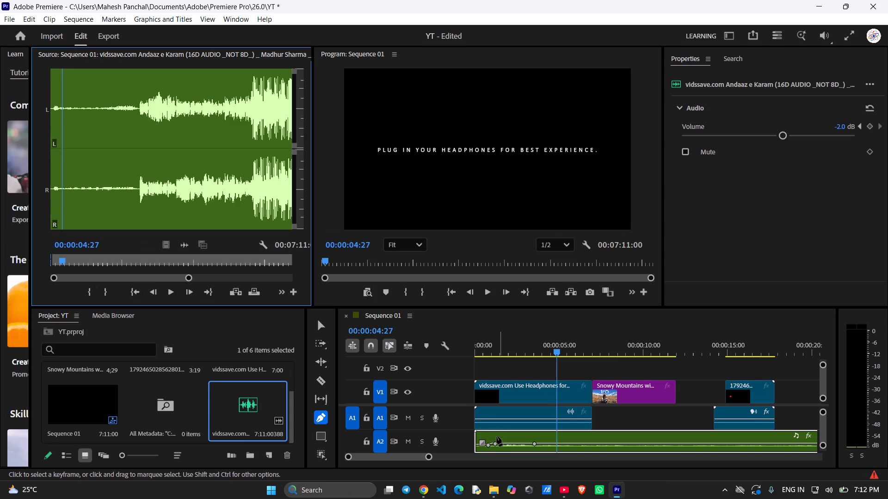
left_click(172, 292)
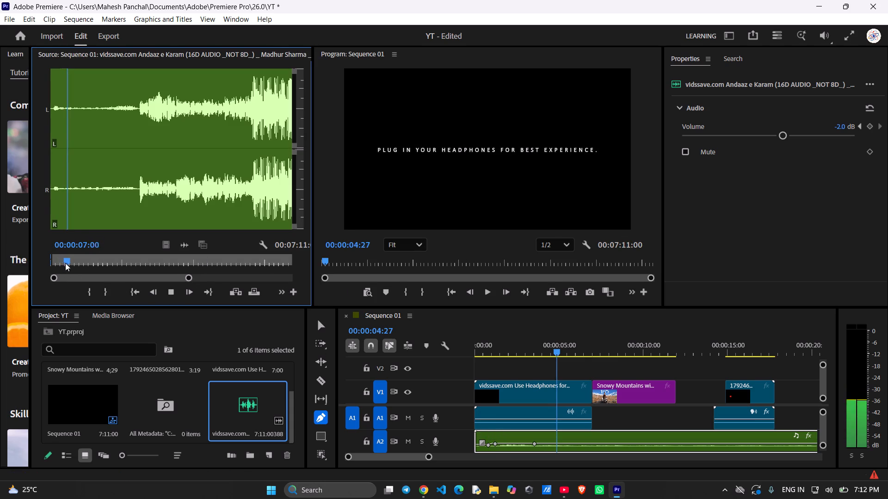
left_click_drag(67, 259, 35, 257)
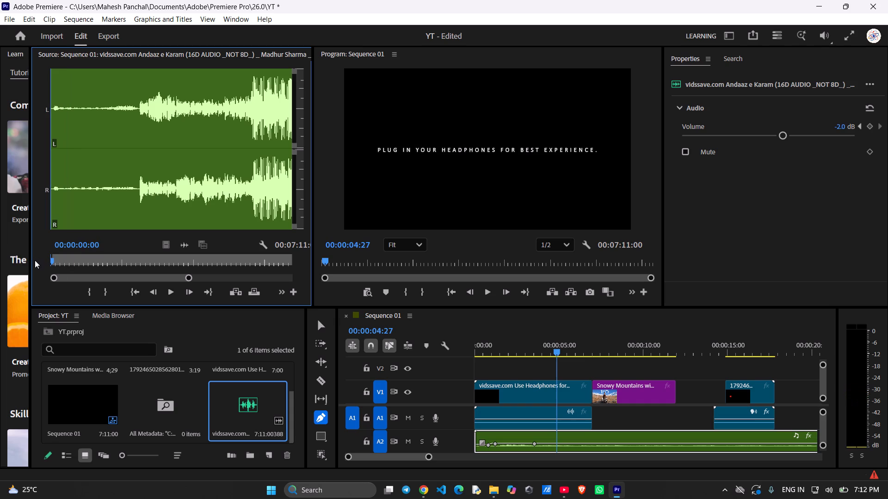
key("space")
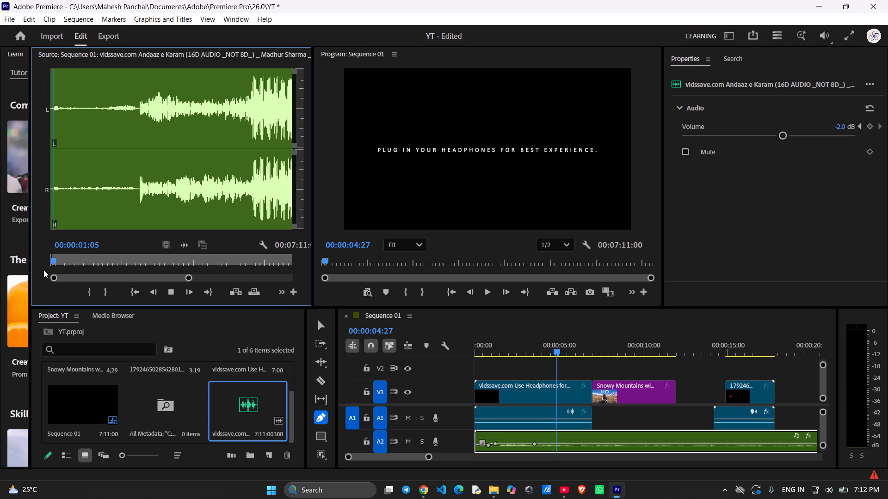
key("space")
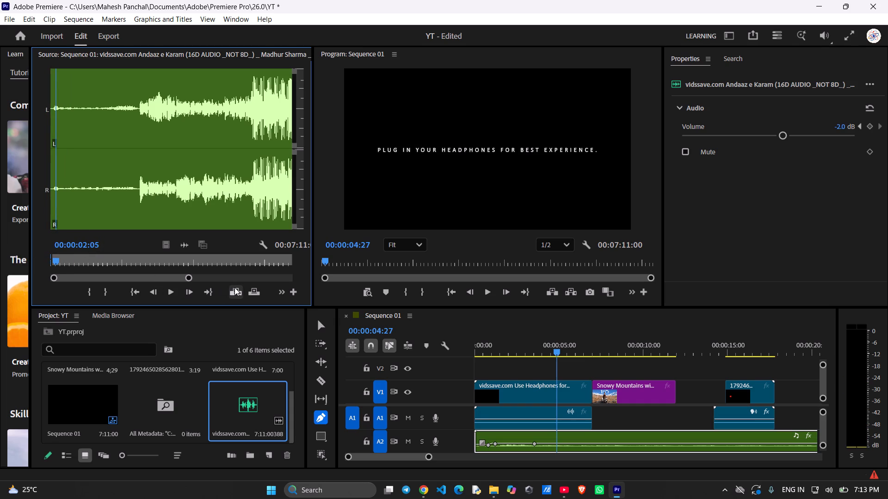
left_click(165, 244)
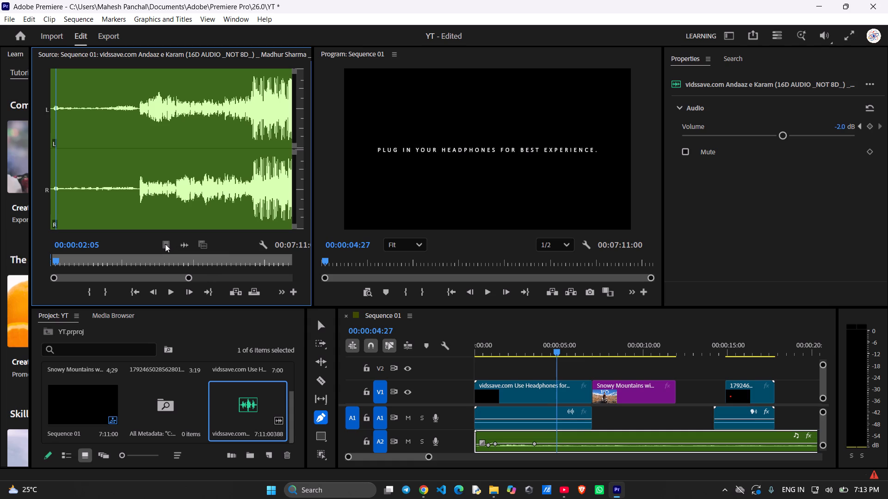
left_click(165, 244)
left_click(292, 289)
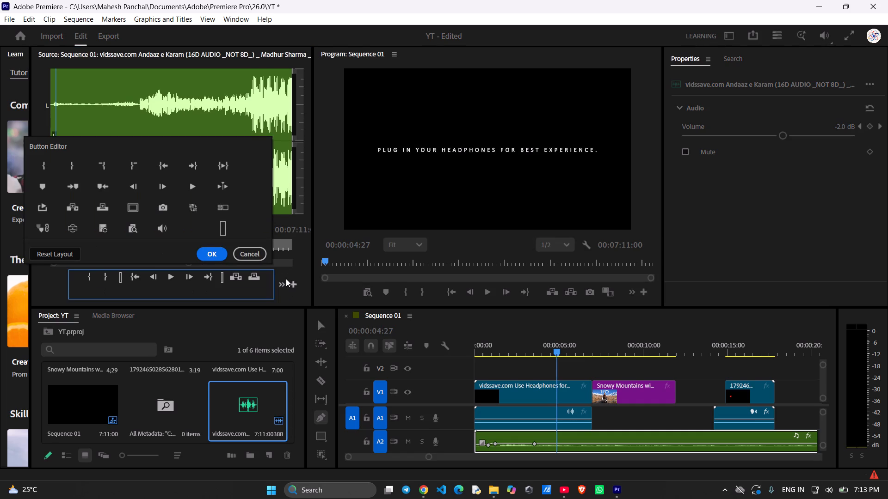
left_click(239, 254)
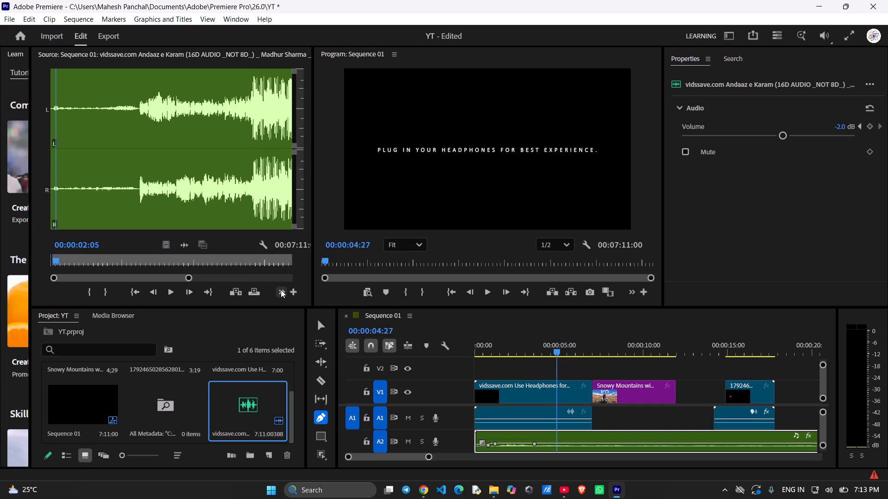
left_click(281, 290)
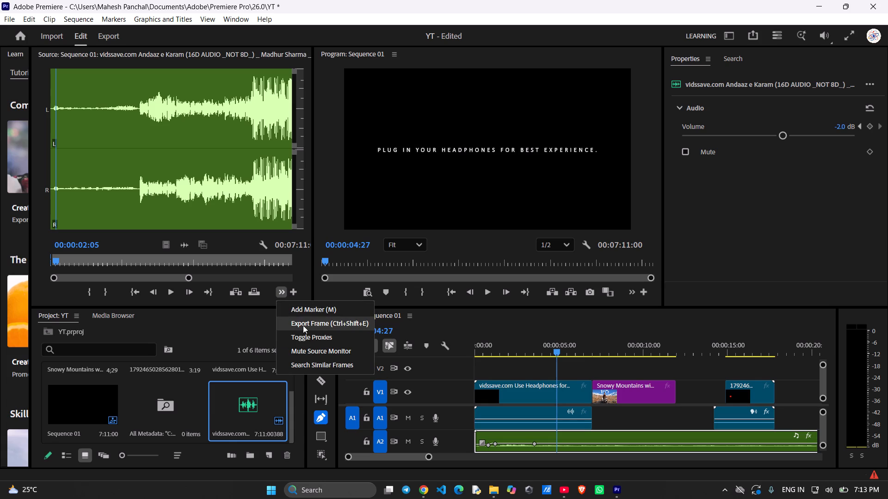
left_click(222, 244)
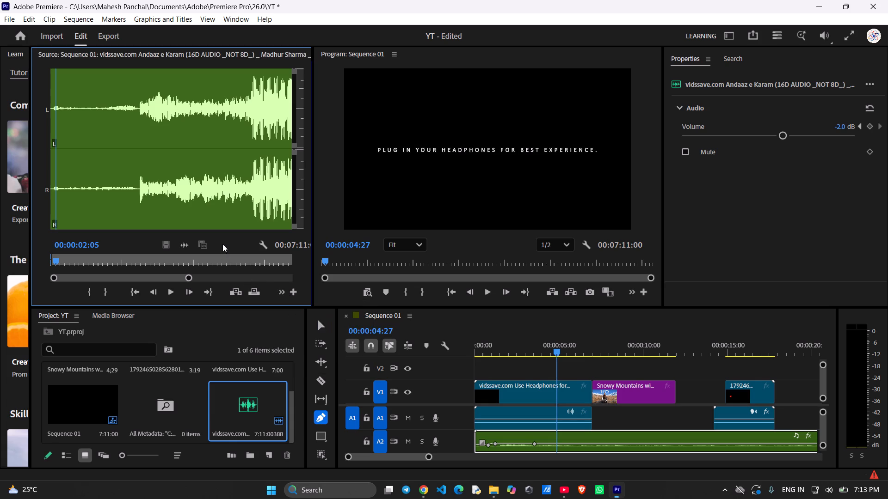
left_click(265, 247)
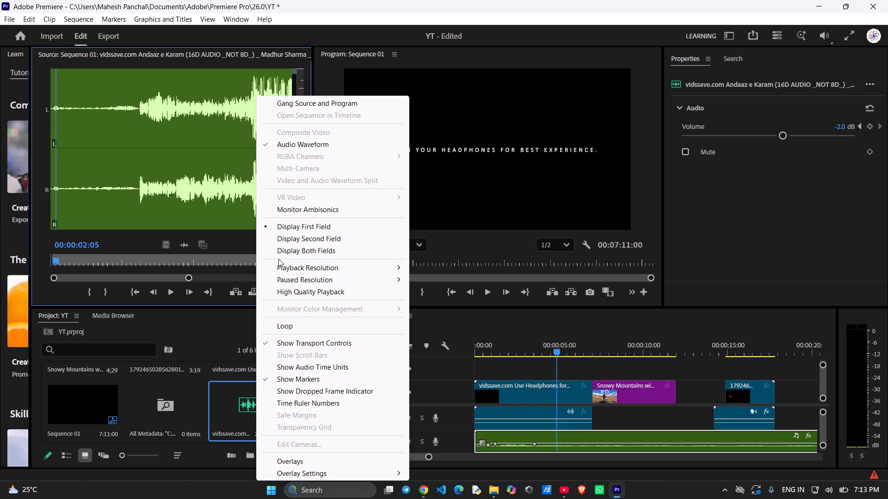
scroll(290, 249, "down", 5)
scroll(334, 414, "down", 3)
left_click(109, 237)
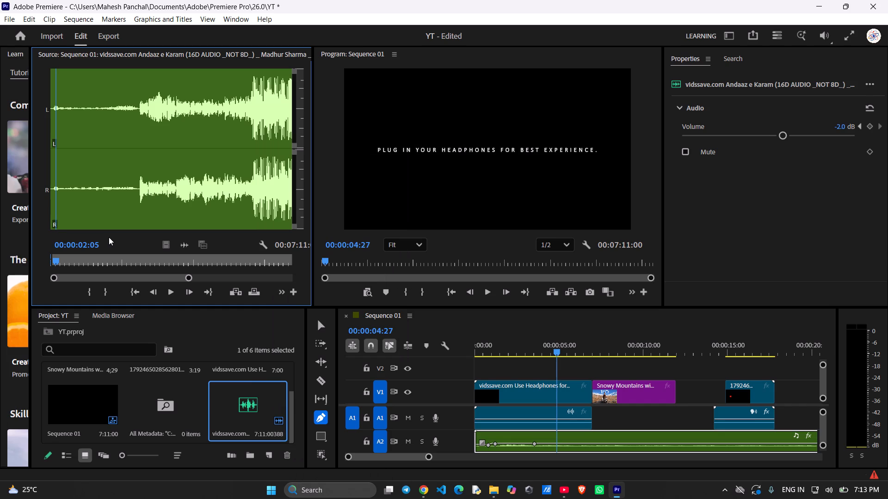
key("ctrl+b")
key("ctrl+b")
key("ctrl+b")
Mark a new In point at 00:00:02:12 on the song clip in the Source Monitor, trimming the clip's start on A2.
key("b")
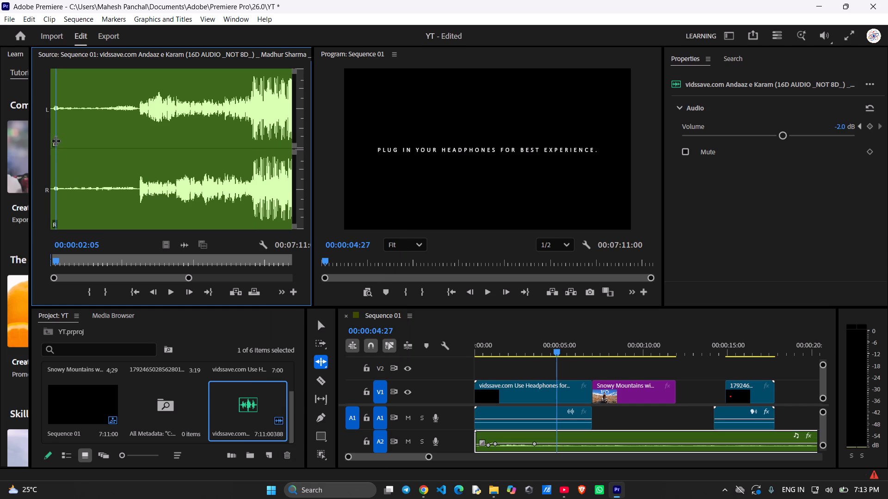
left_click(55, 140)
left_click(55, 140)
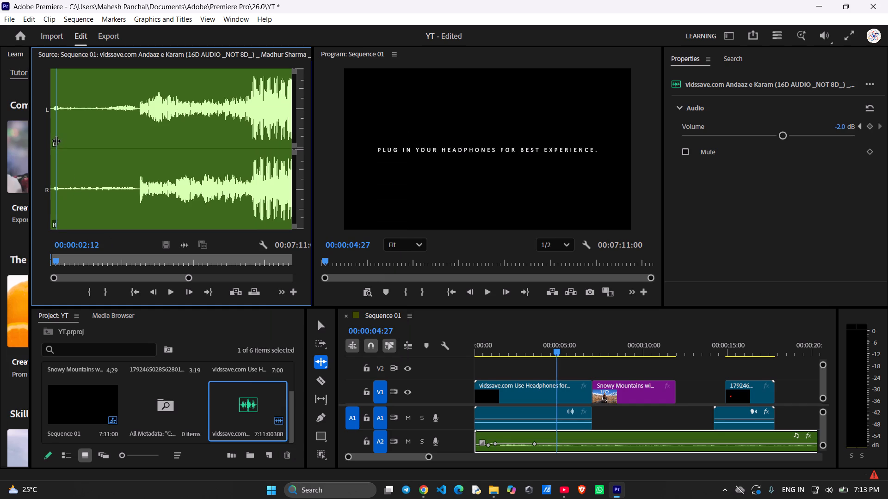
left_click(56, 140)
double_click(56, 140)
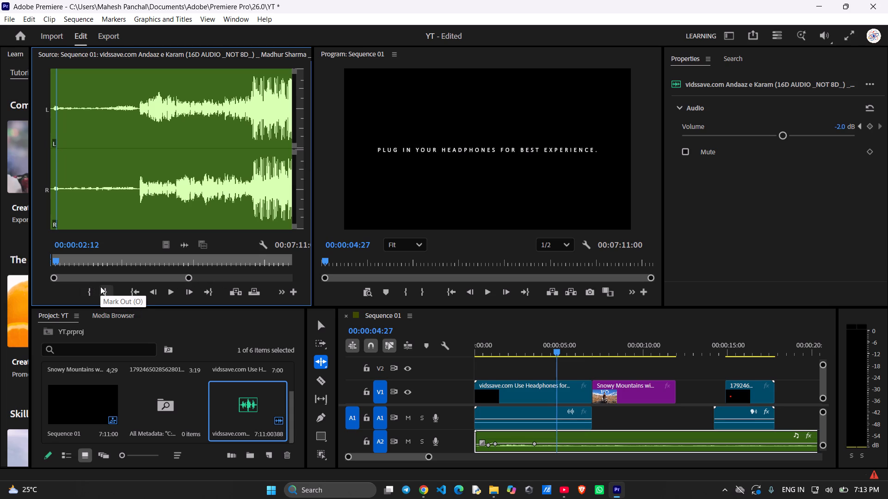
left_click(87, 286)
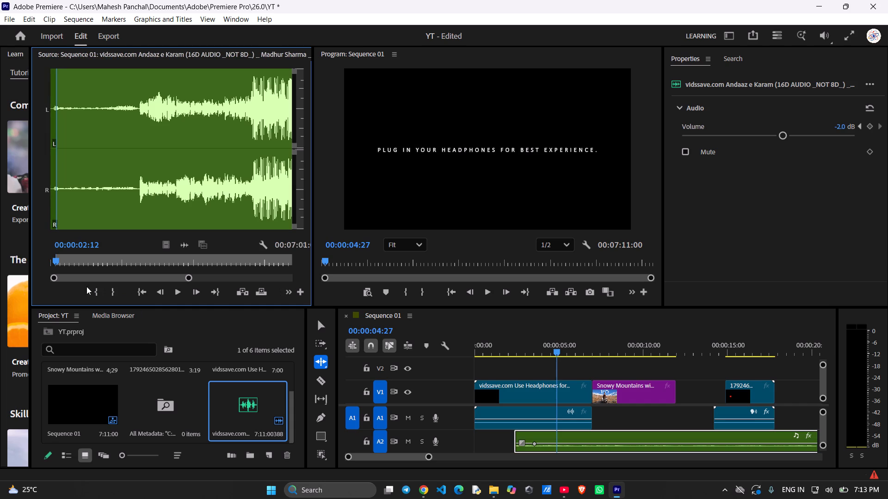
Play the song clip's opening in the Source Monitor, replaying it from about 00:00:00:15.
left_click(176, 290)
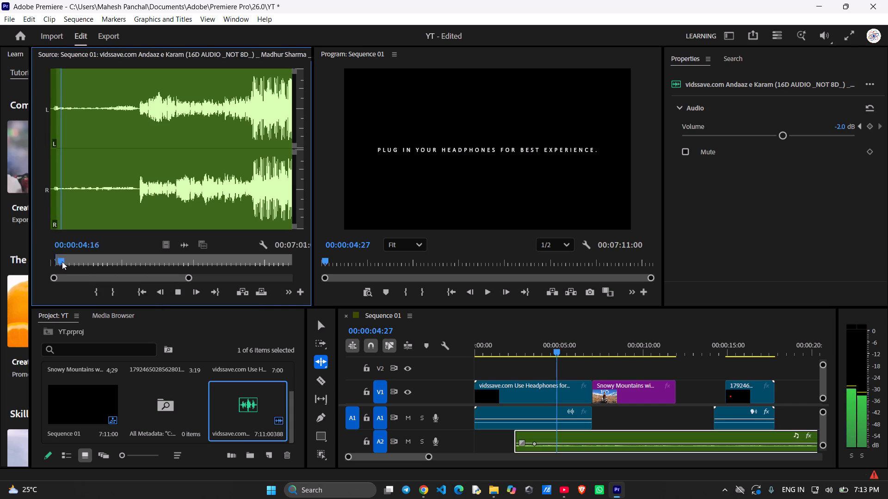
left_click_drag(62, 262, 52, 258)
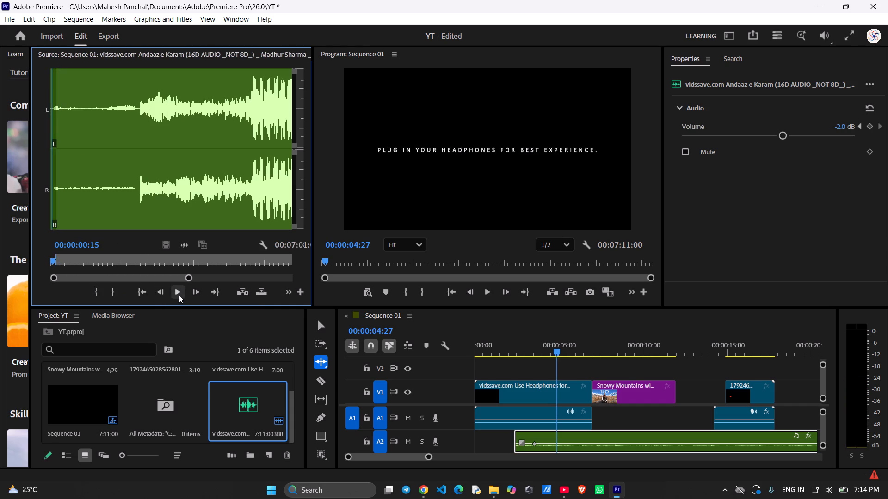
left_click(179, 294)
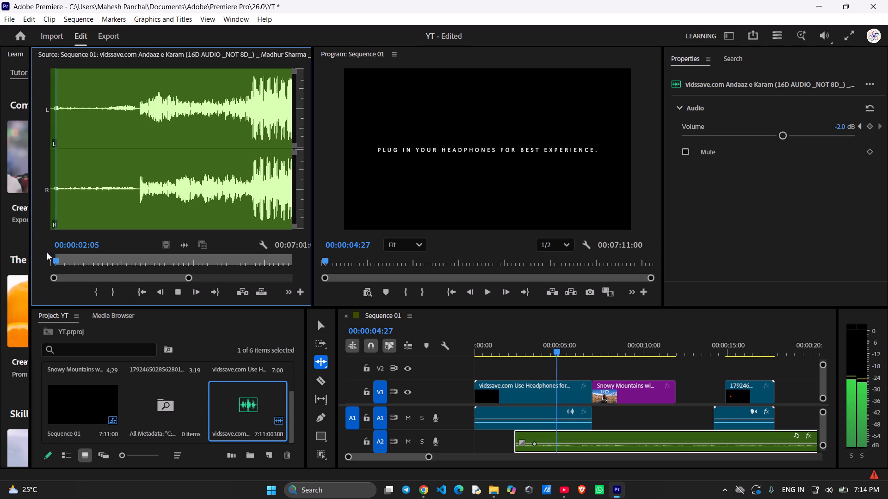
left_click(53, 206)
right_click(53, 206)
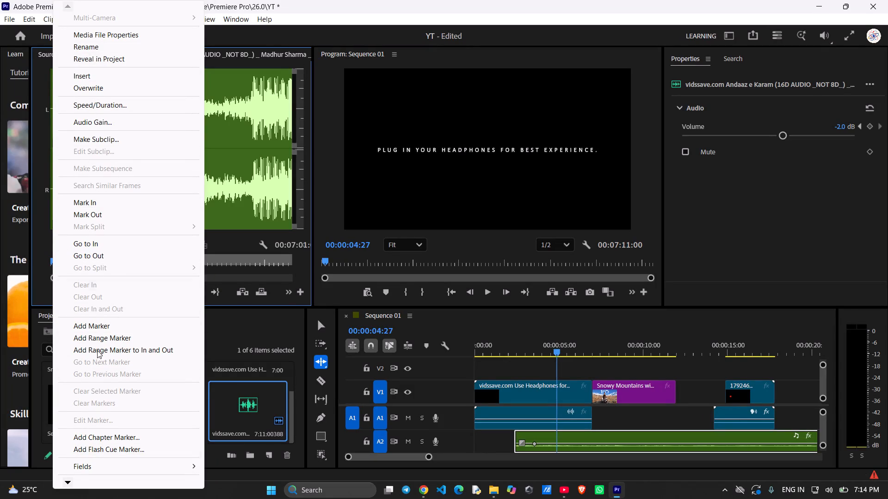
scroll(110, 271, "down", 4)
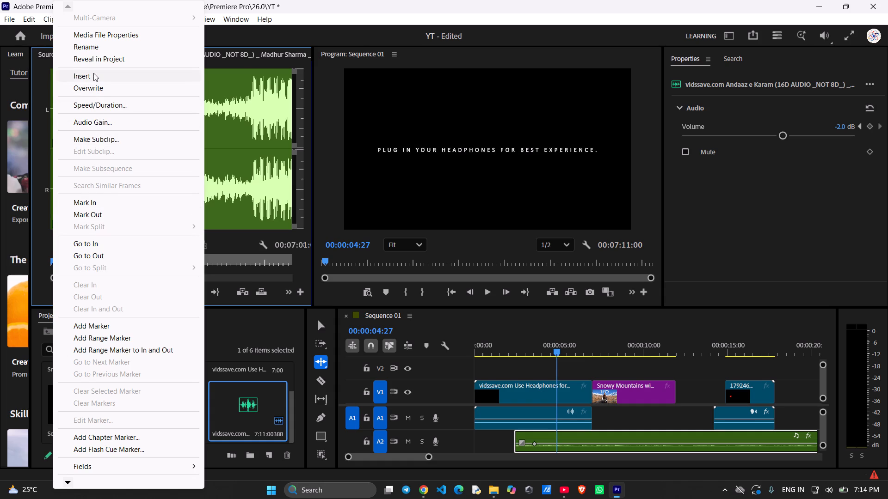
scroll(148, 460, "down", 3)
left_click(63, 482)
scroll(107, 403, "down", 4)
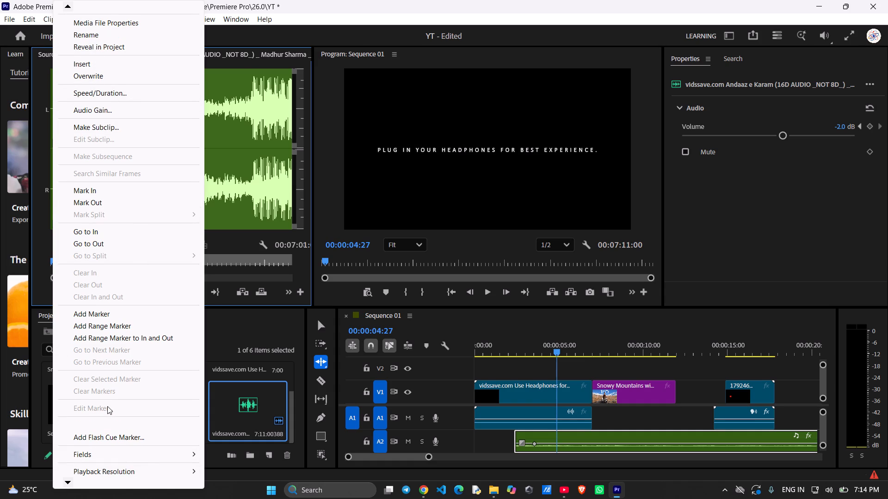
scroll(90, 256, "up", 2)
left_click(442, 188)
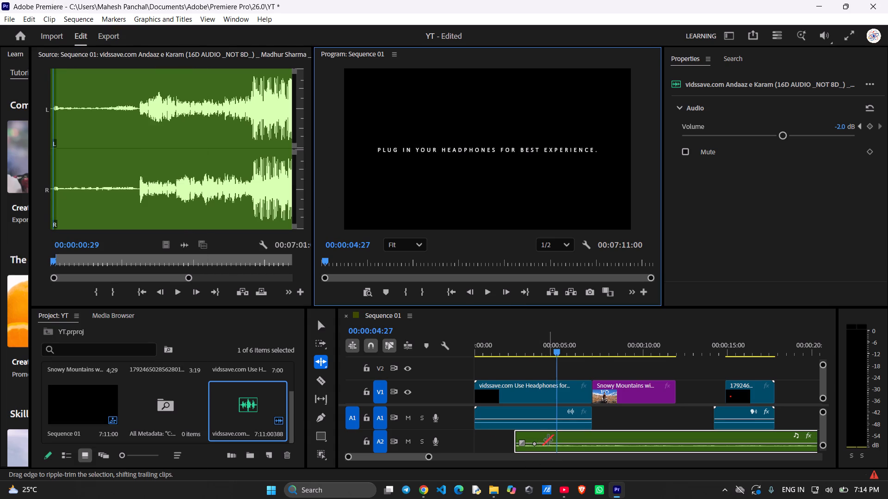
Play Sequence 01 from the very start to about 00:00:03:04 to check the trimmed song start under the headphones intro.
left_click_drag(550, 440, 531, 442)
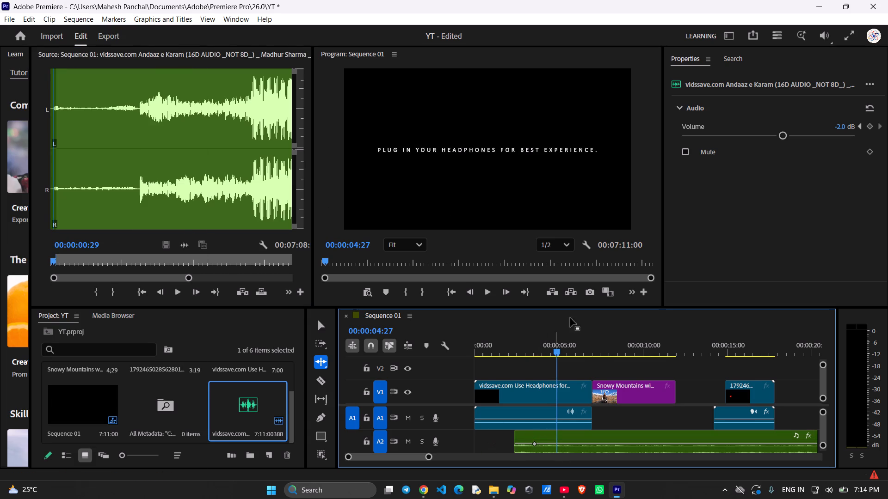
left_click_drag(557, 348, 441, 353)
key("space")
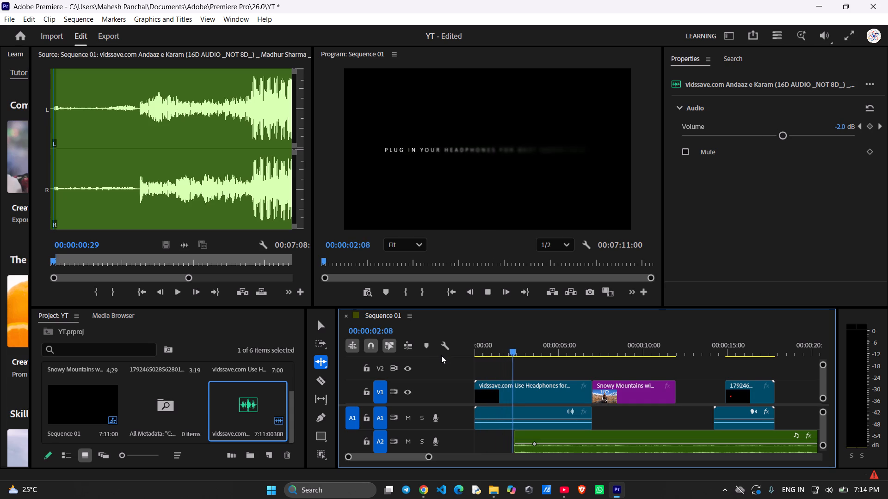
key("space")
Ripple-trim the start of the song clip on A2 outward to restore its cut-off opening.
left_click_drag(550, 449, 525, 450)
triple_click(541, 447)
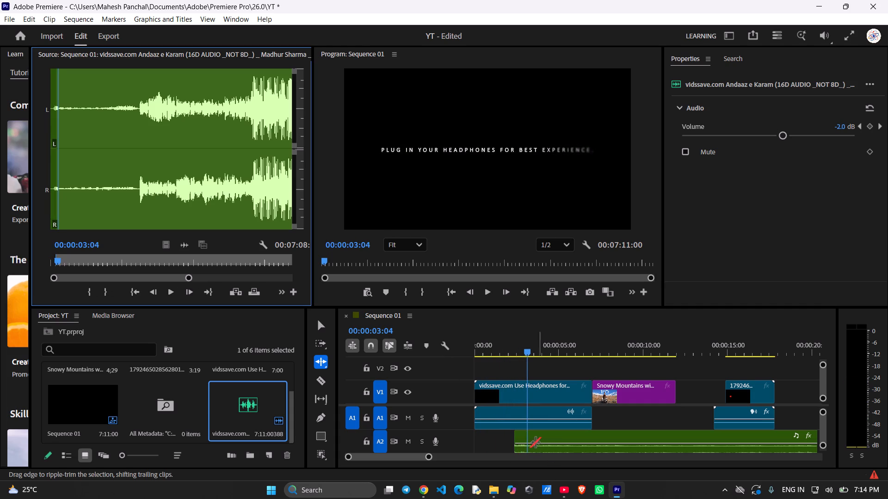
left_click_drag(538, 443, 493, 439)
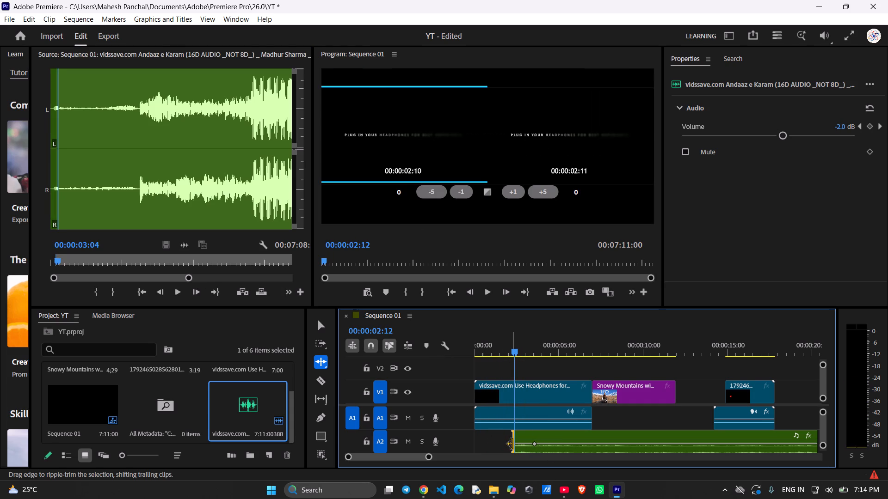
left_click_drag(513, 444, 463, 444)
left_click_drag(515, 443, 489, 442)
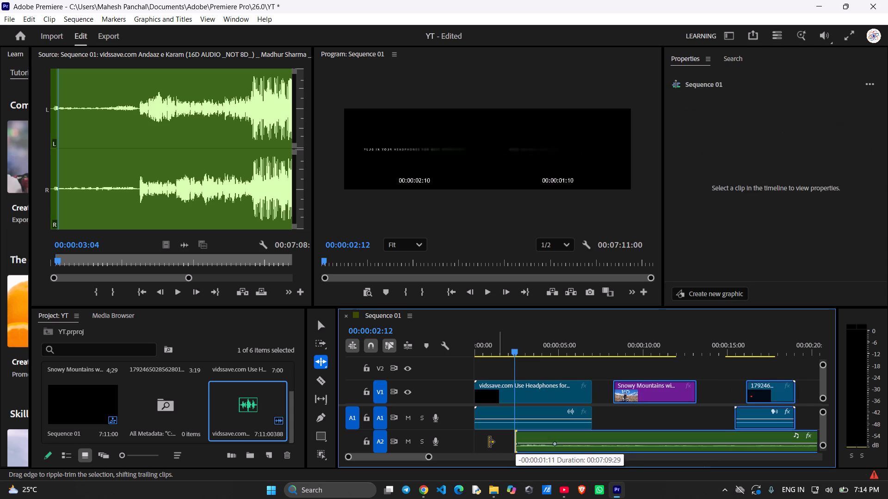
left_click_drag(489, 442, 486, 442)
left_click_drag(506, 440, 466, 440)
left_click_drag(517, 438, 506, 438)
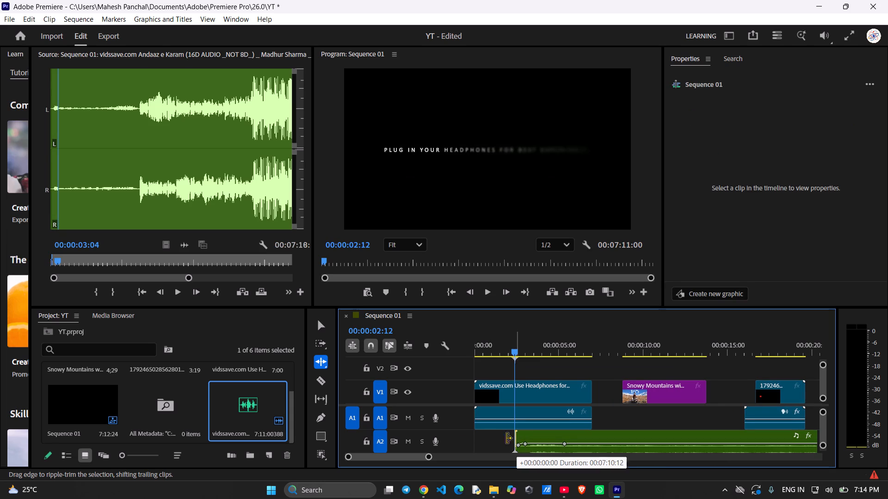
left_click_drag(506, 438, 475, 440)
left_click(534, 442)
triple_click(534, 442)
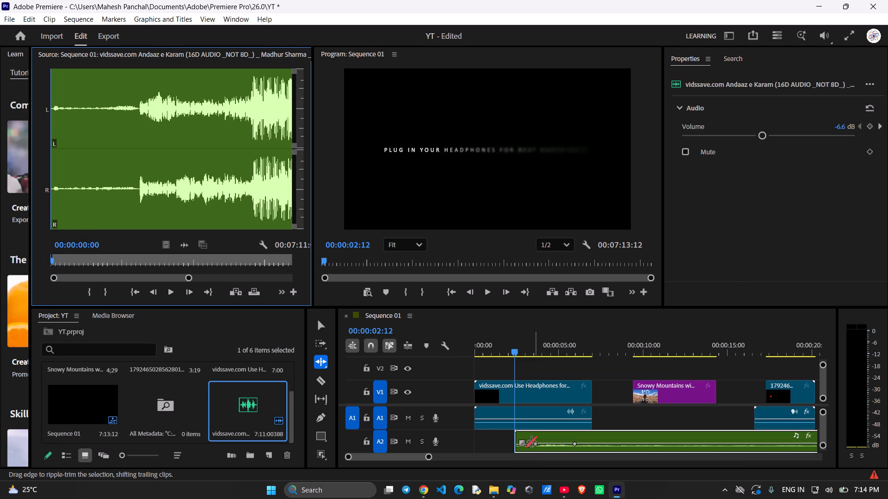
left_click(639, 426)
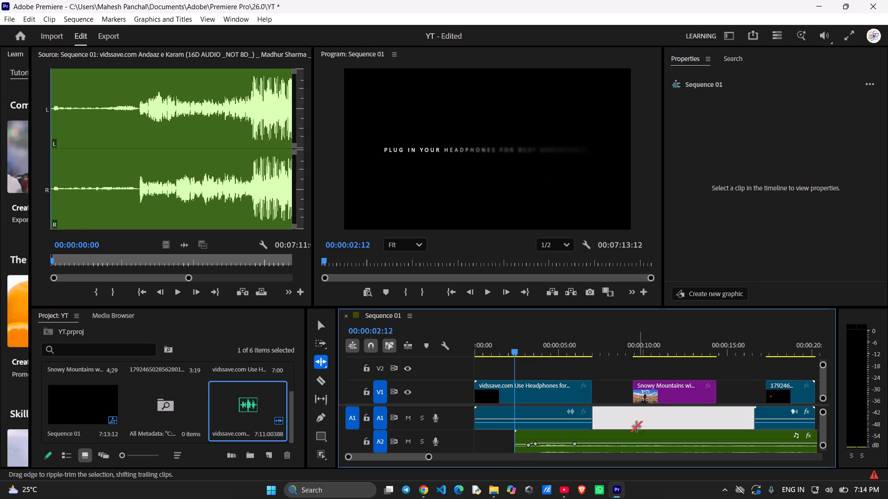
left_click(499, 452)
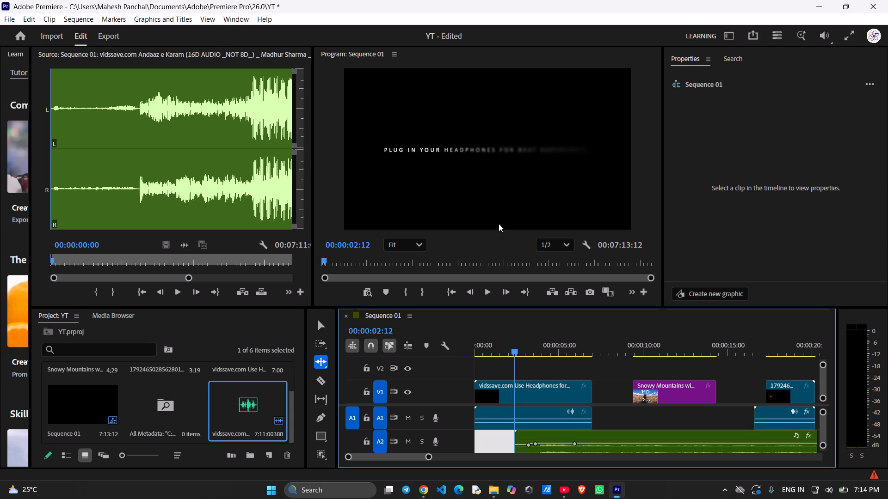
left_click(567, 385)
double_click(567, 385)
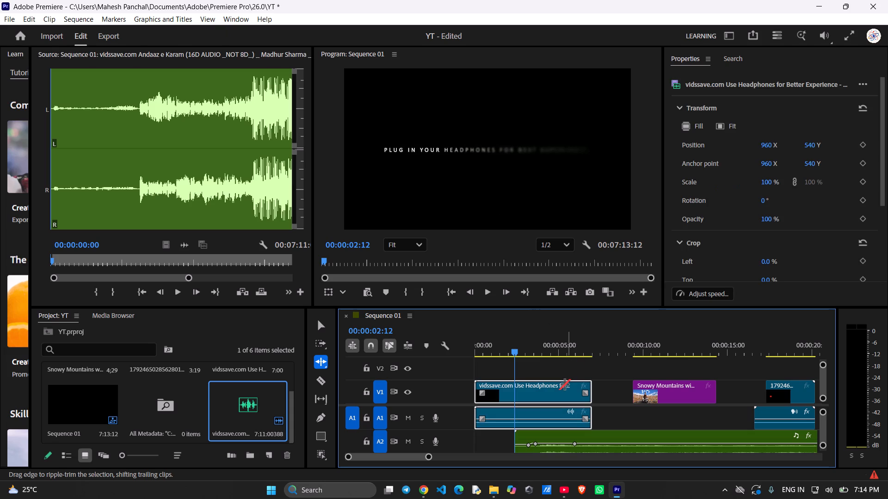
Select the song clip on A2 and step the Sequence 01 playhead back to 00:00:00:10.
left_click(624, 448)
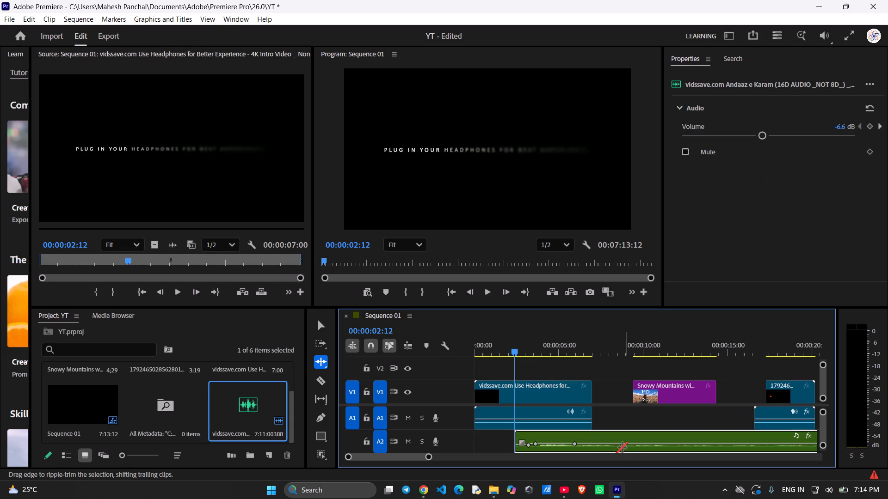
left_click_drag(624, 448, 590, 446)
key("Left")
key("Left")
key("Left")
key("Left")
key("Left")
key("Left")
key("Left")
key("Left")
key("Left")
key("Left")
key("Left")
key("Left")
key("Left")
key("Left")
key("Left")
key("Left")
key("Left")
key("Left")
key("Left")
key("Left")
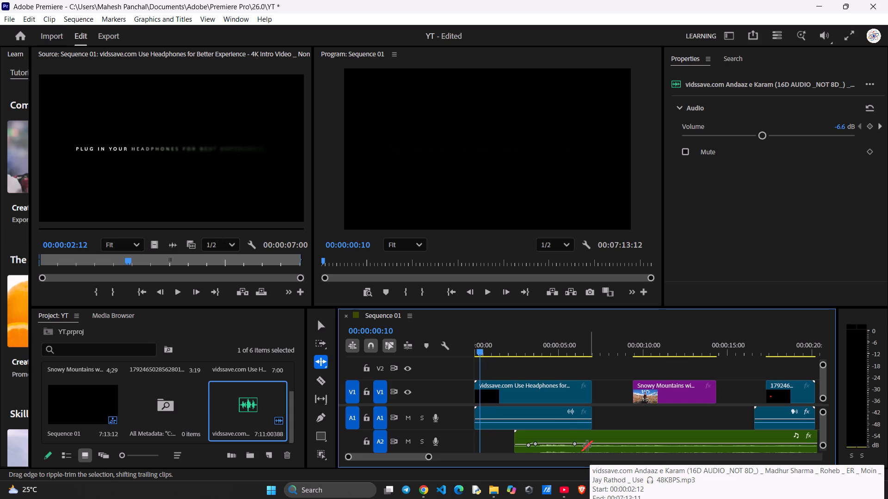
Reopen the A2 song clip in the Source Monitor, play its opening from 00:00:00:00 to 00:00:01:16, and step back to 00:00:00:11.
double_click(641, 450)
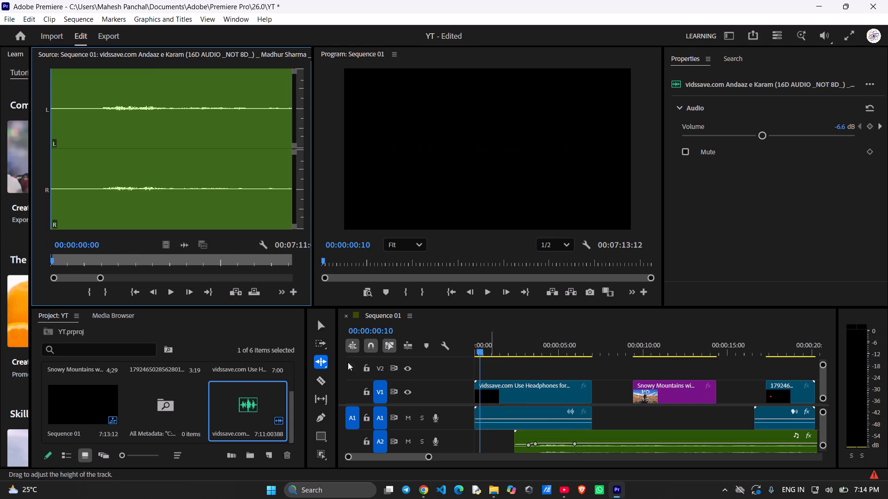
left_click_drag(181, 207, 174, 204)
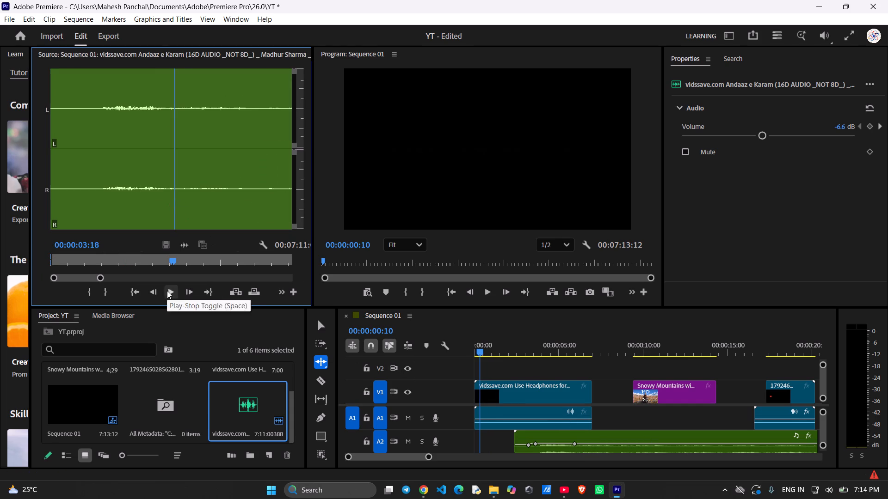
left_click(167, 291)
left_click_drag(164, 259, 106, 259)
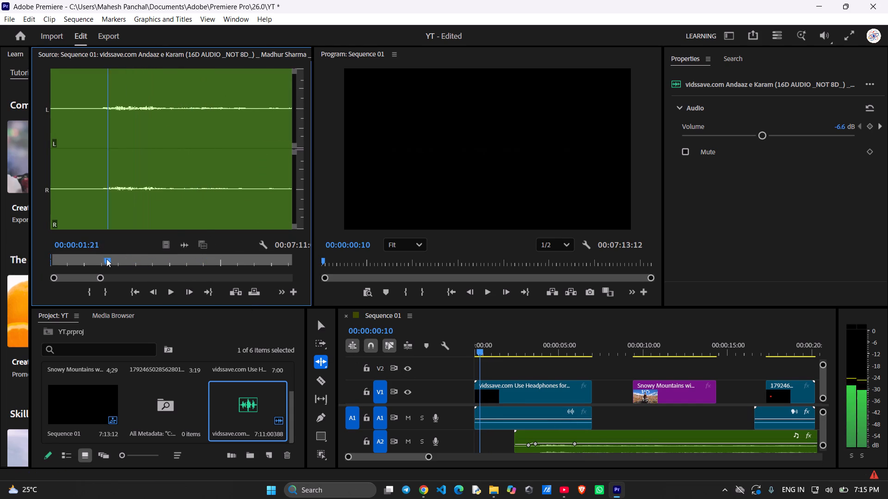
left_click_drag(106, 259, 0, 238)
key("space")
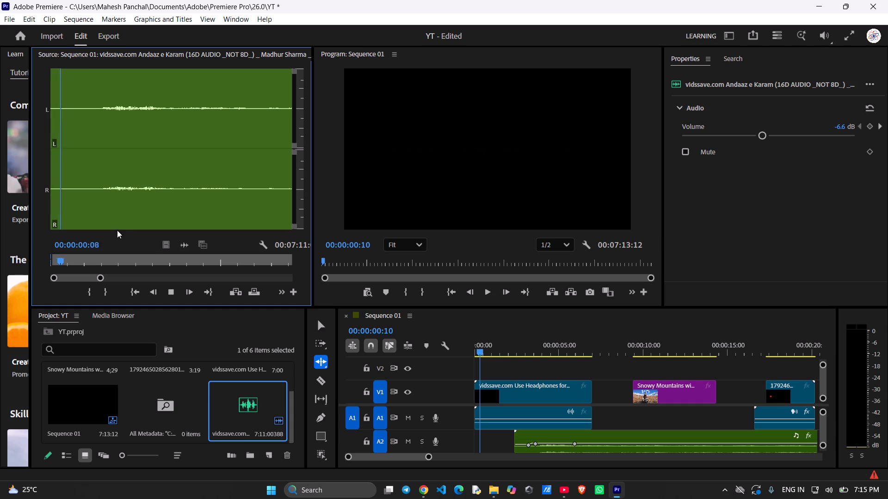
key("space")
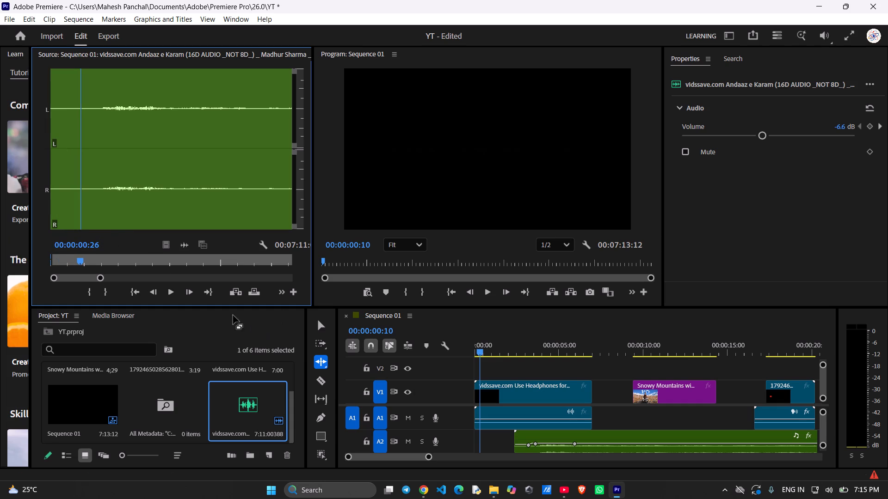
key("space")
key("space")
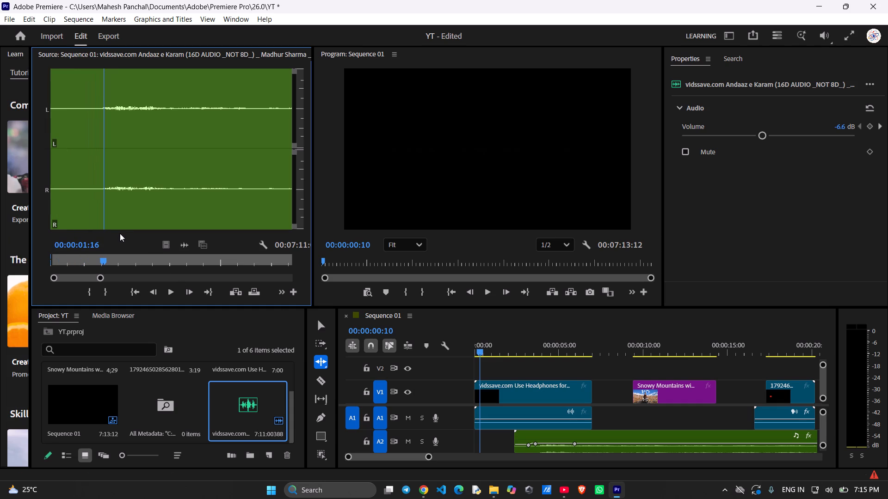
key("Left")
key("Left")
key("Left")
key("Left")
key("Left")
key("Left")
key("Left")
key("Left")
key("Left")
key("Left")
key("Left")
key("Left")
key("Left")
key("Left")
key("Left")
key("Left")
key("Left")
key("Left")
key("Left")
key("Left")
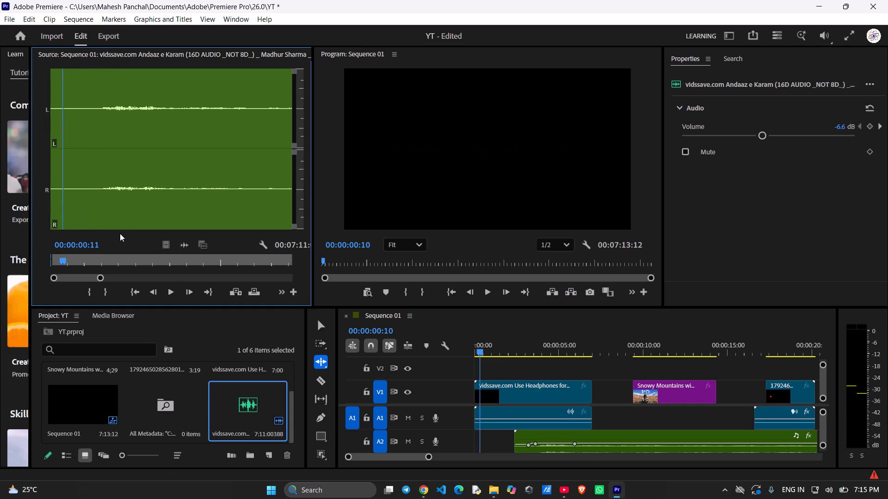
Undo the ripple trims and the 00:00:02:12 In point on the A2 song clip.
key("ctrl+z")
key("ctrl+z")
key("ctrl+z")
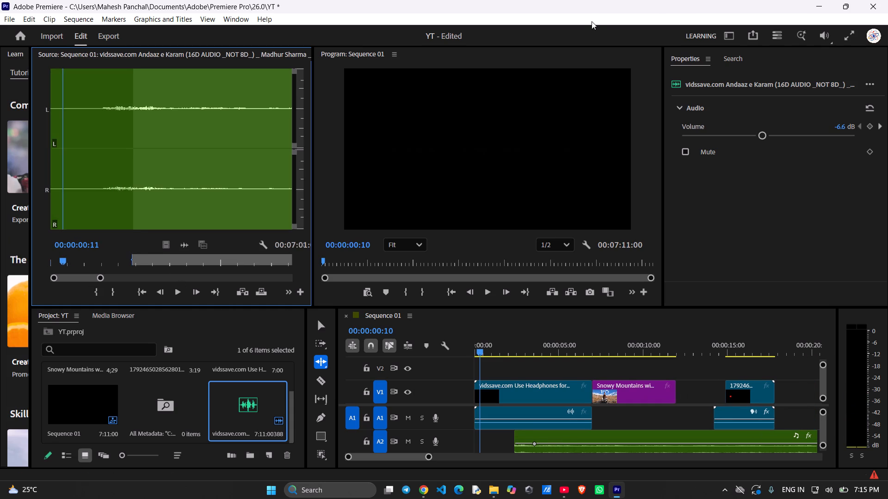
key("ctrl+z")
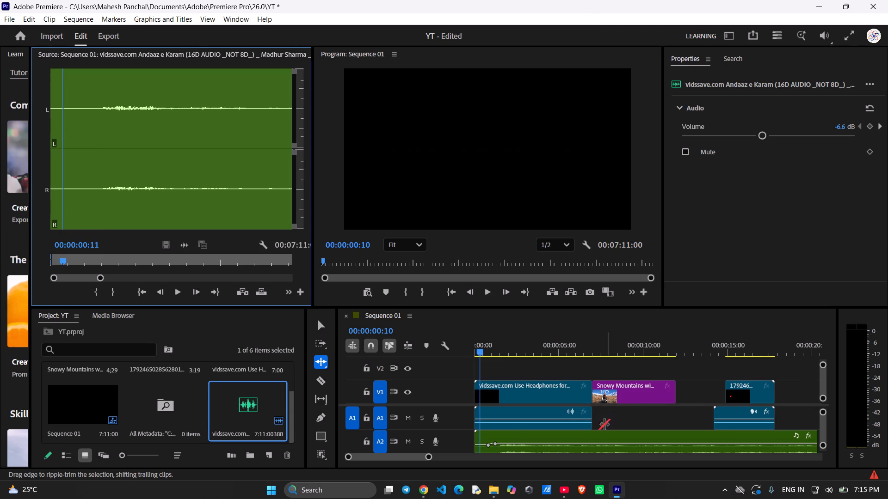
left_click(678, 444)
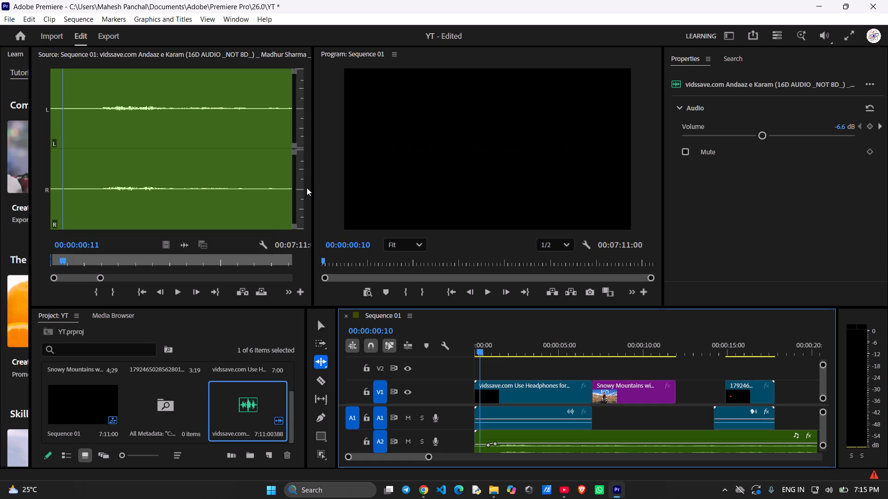
Widen the Source Monitor to enlarge the song's waveform view.
left_click_drag(312, 186, 418, 183)
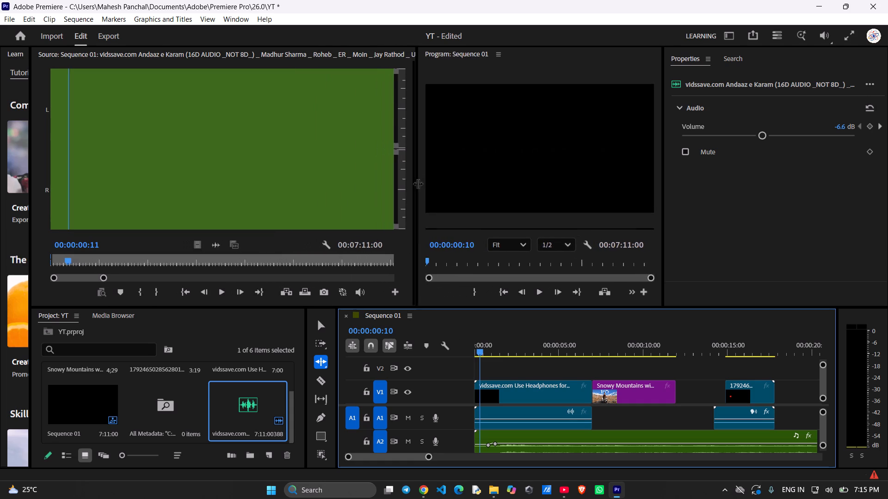
left_click_drag(418, 183, 469, 176)
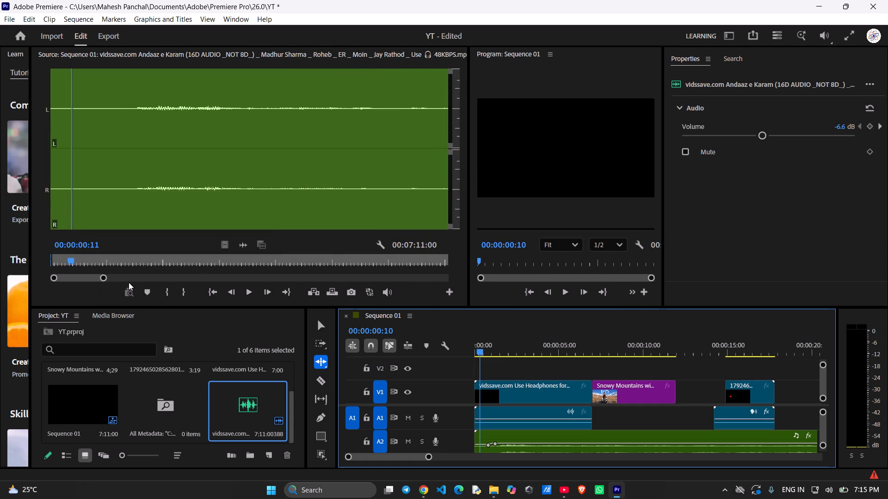
Play the song's opening in the Source Monitor from 00:00:00:11 to 00:00:02:09.
left_click(249, 293)
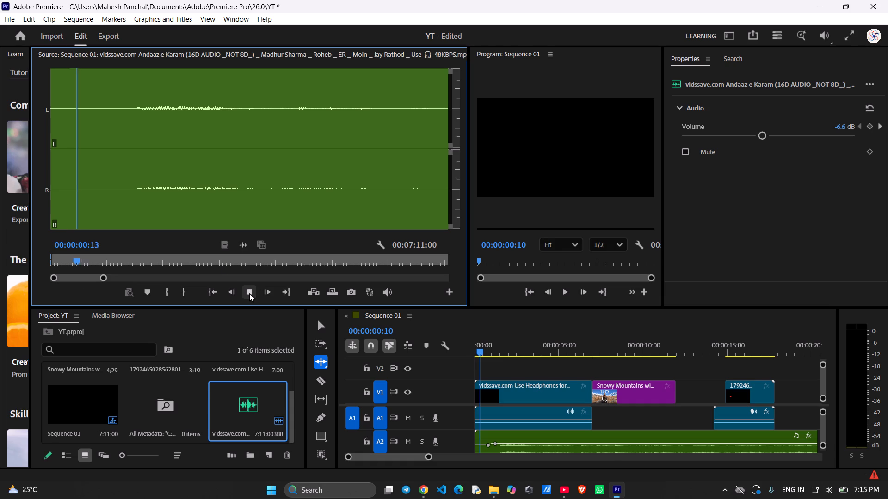
left_click(249, 293)
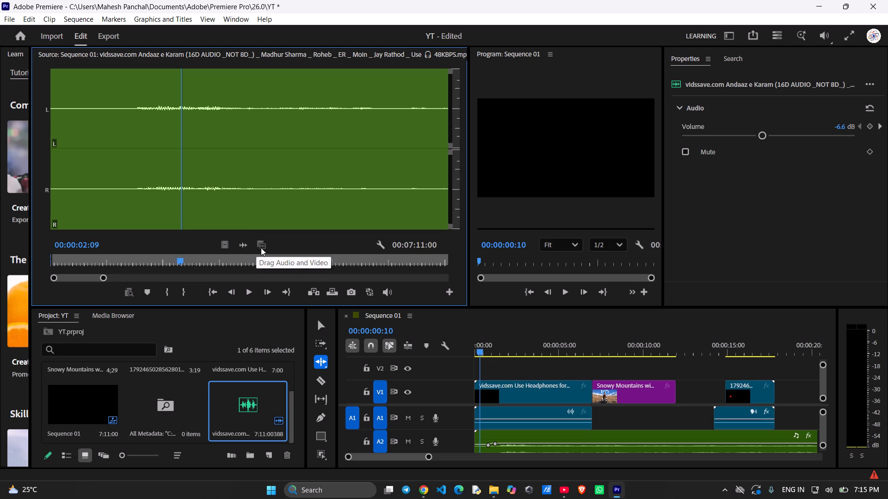
left_click(384, 243)
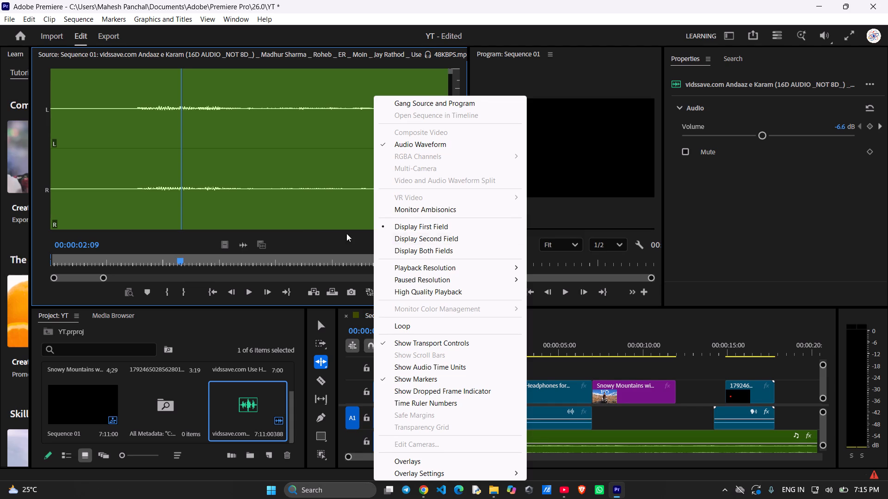
left_click(318, 246)
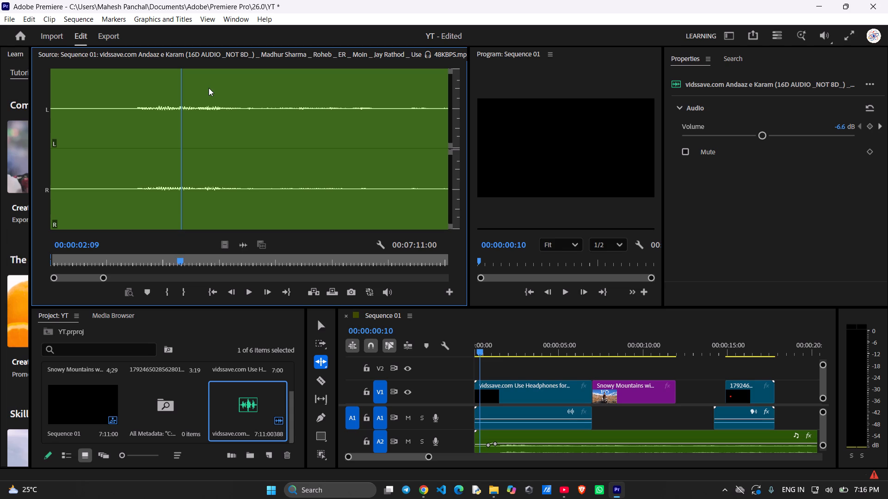
Switch to the Razor tool for cutting the song clip.
key("c")
key("c")
key("c")
type("cc")
key("c")
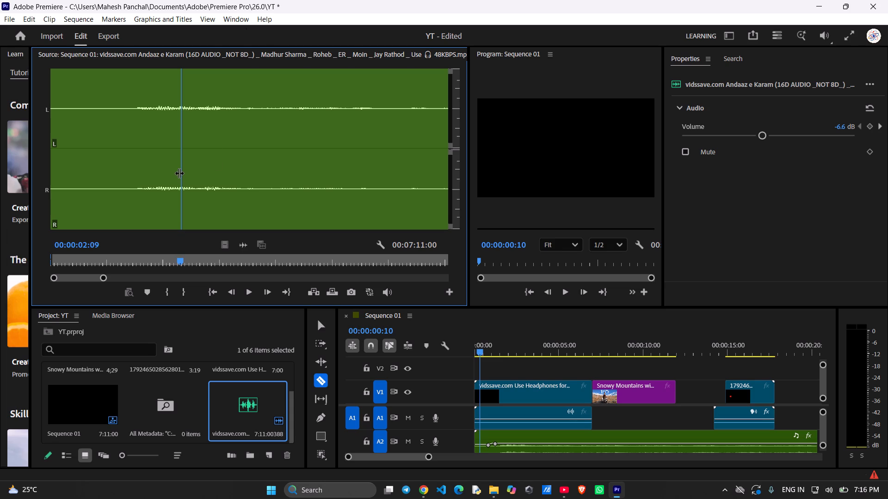
key("ctrl+c")
key("ctrl+c")
key("ctrl+c")
Review the song clip's audio channel mapping in the Modify Clip dialog and accept it as is.
key("alt+c")
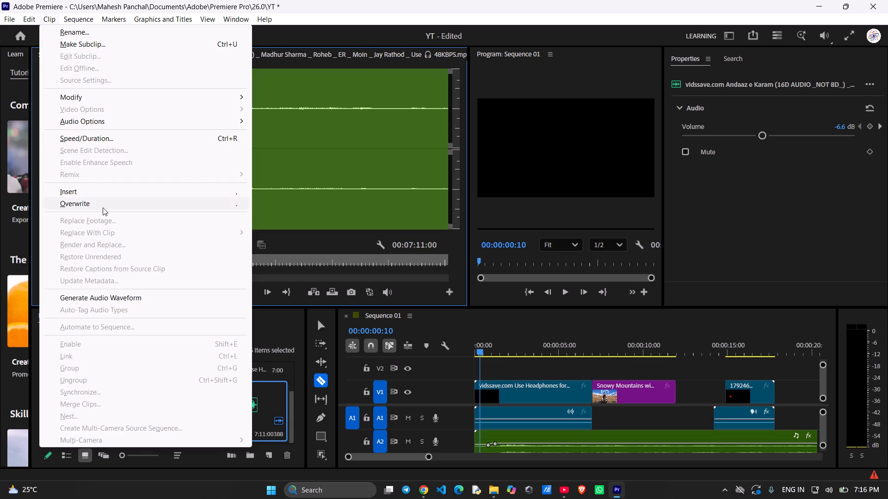
scroll(93, 194, "down", 1)
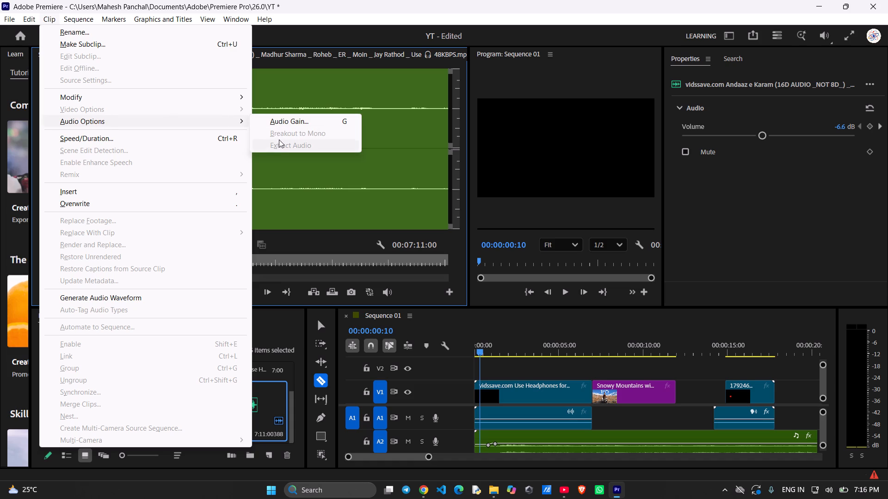
scroll(165, 144, "down", 4)
left_click(126, 95)
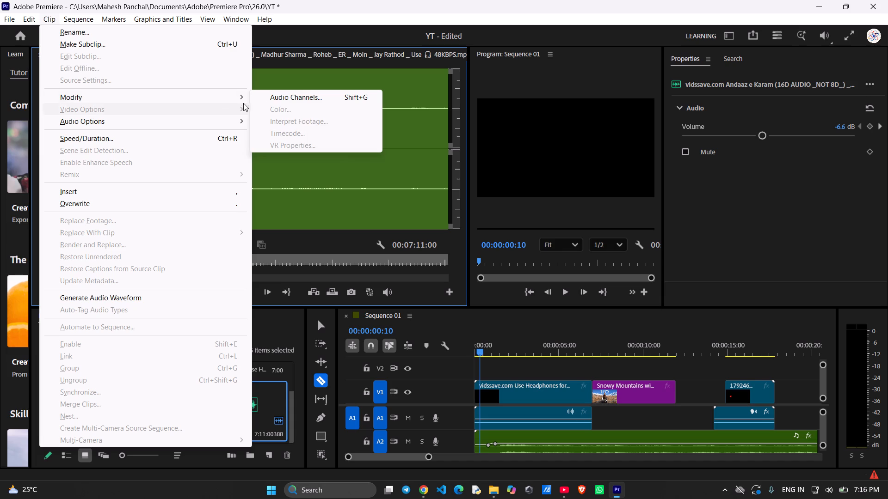
left_click(299, 99)
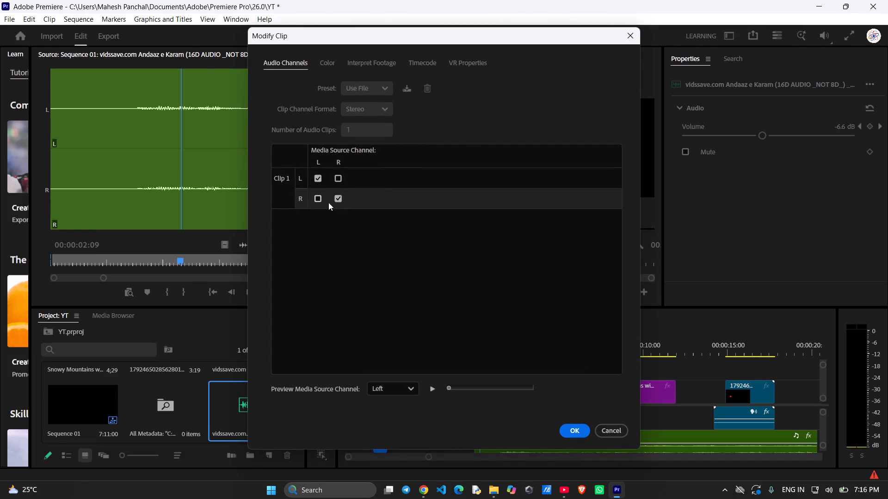
left_click(351, 219)
left_click(334, 226)
left_click(577, 425)
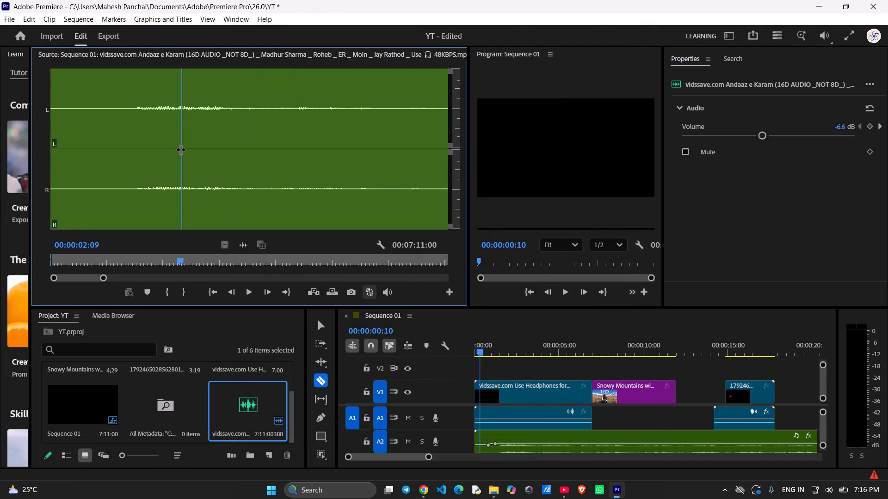
With the Source Monitor playhead at 00:00:02:07, make a subclip of the song with the default name and Restrict Trims To Subclip Boundaries on.
left_click(181, 149)
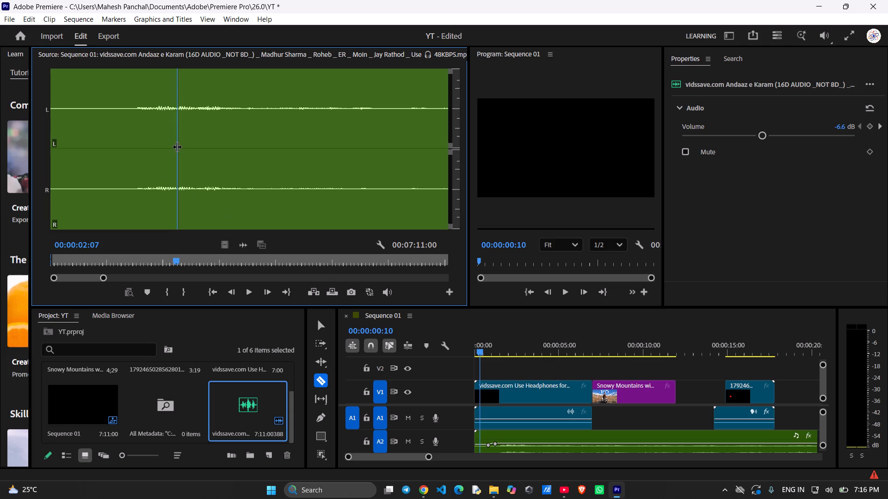
key("alt+c")
key("alt+c")
key("alt+c")
key("alt+c")
key("alt+c")
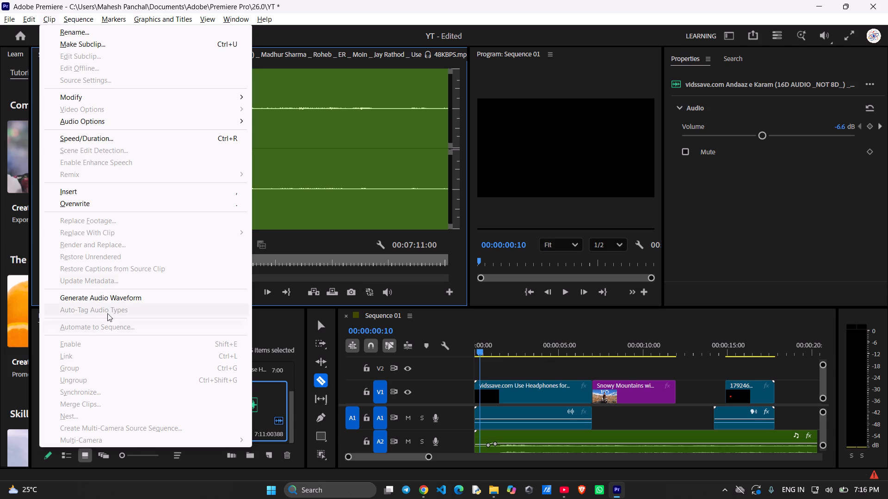
scroll(113, 375, "down", 1)
left_click(121, 384)
left_click(97, 55)
left_click(96, 44)
left_click(506, 261)
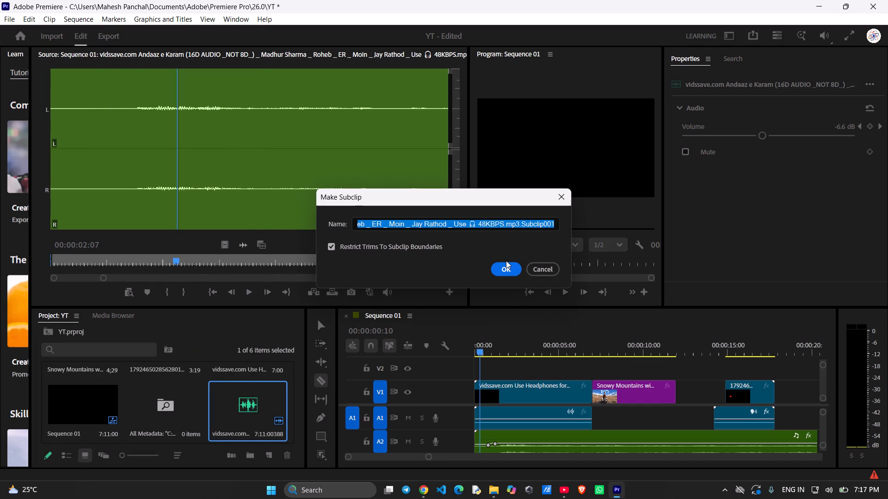
left_click(506, 268)
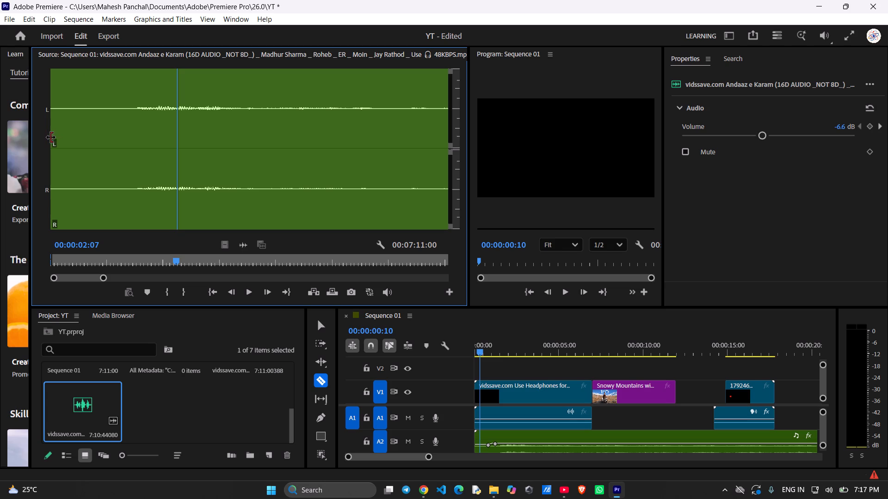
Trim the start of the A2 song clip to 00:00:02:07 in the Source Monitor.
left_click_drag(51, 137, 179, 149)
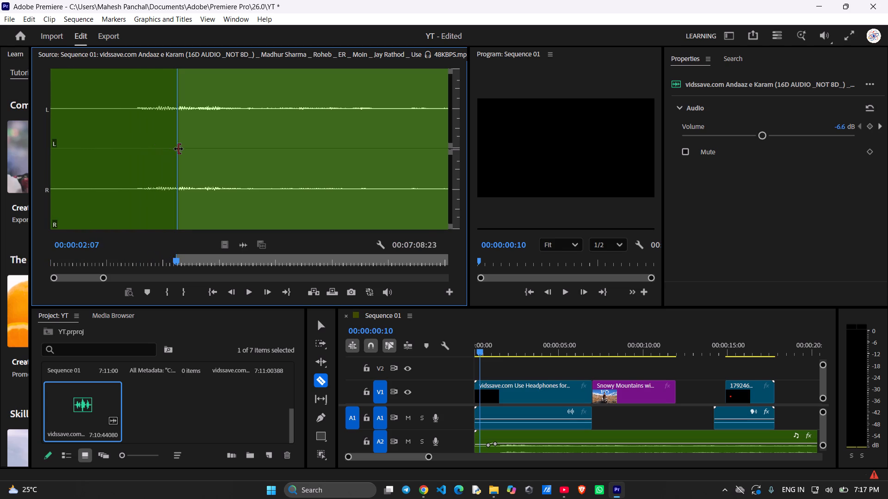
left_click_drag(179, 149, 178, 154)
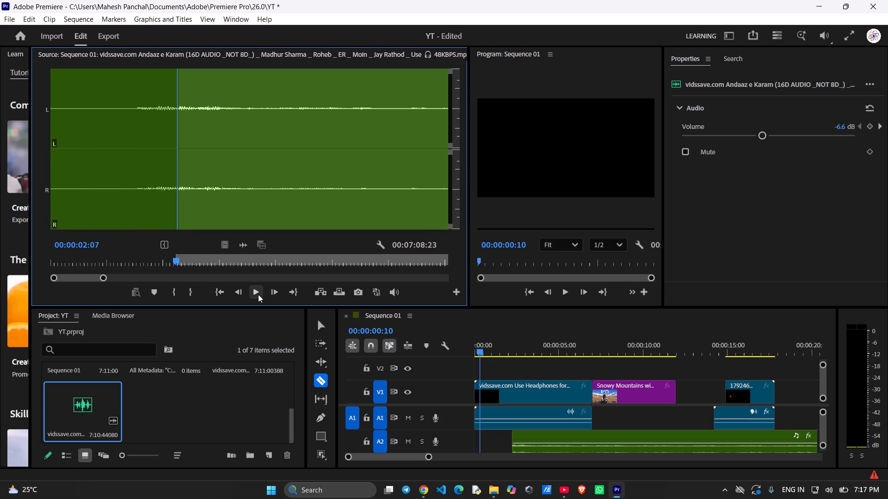
Play the trimmed song from 00:00:02:07 to 00:00:03:27 in the Source Monitor, and Sequence 01 from 00:00:00:10 to 00:00:02:26.
left_click(258, 294)
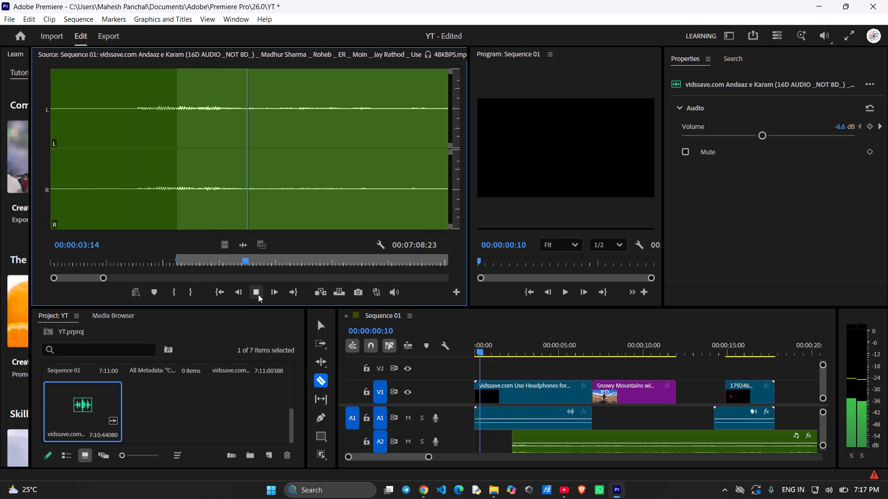
key("space")
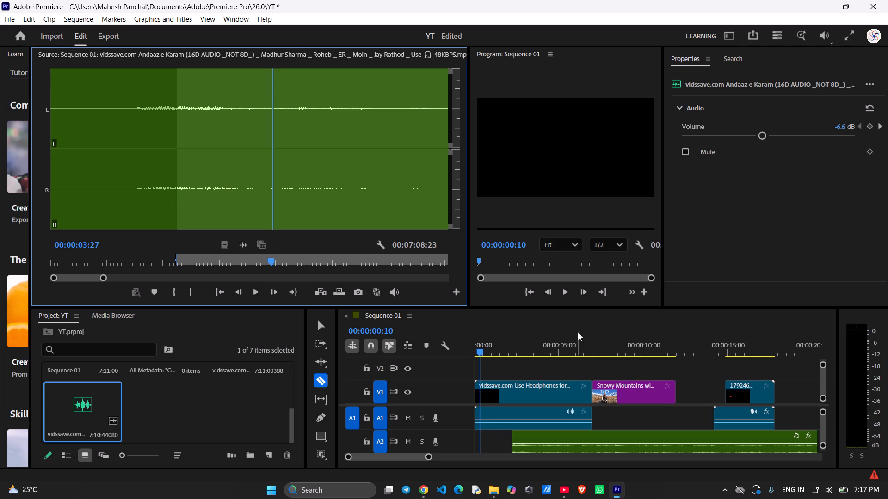
left_click(561, 290)
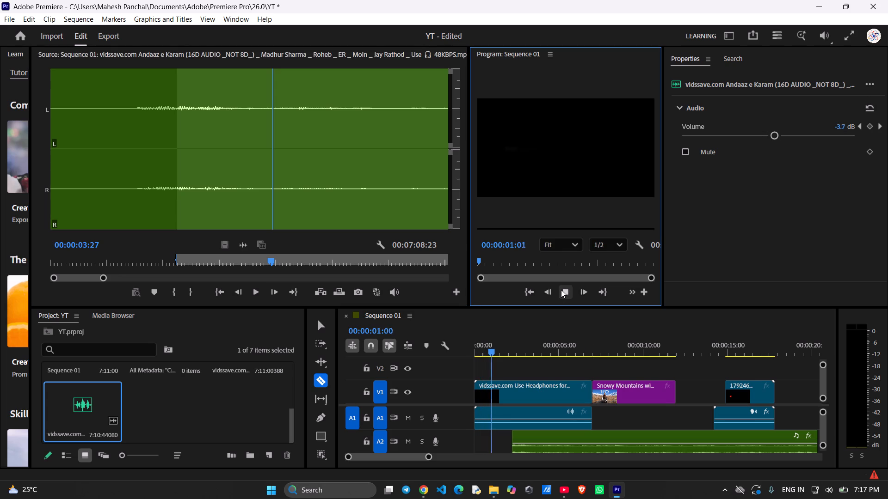
key("space")
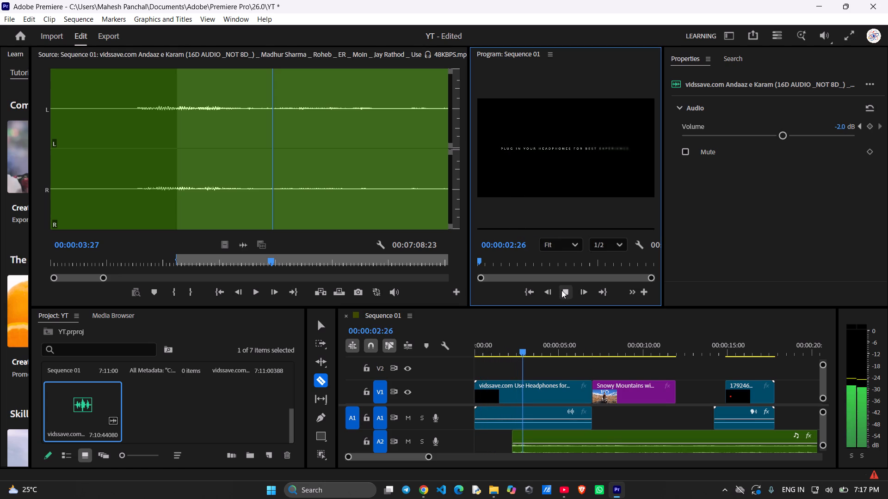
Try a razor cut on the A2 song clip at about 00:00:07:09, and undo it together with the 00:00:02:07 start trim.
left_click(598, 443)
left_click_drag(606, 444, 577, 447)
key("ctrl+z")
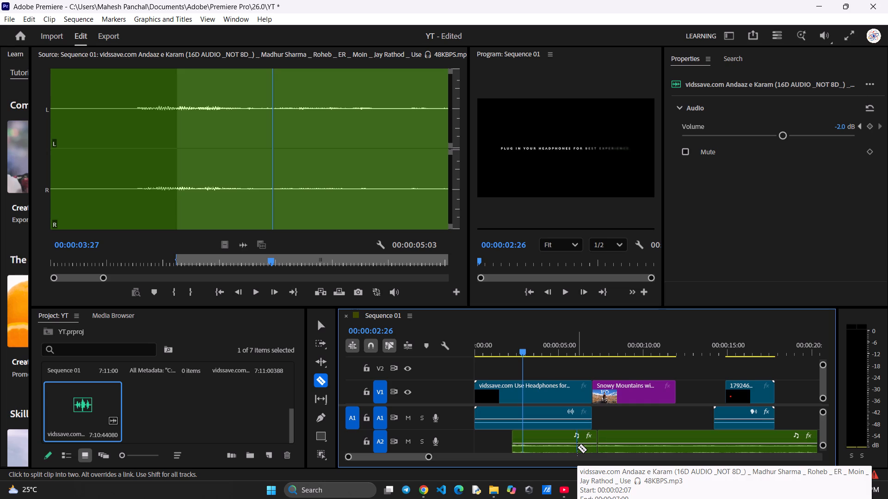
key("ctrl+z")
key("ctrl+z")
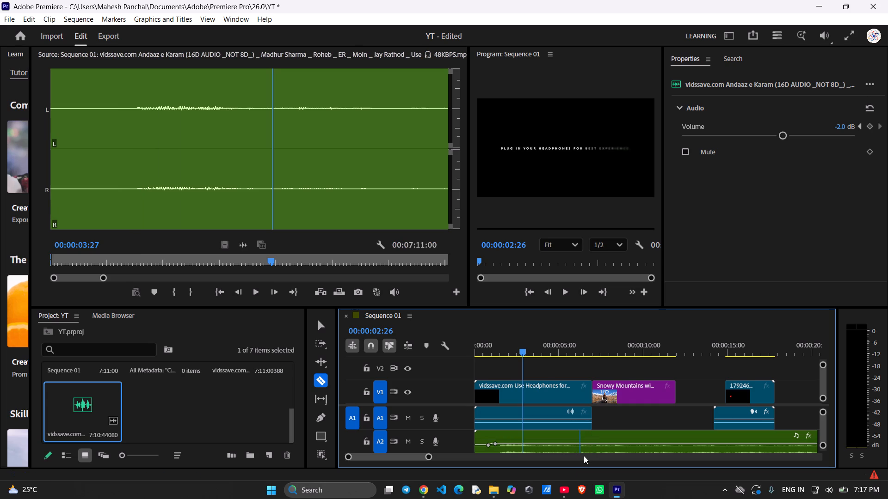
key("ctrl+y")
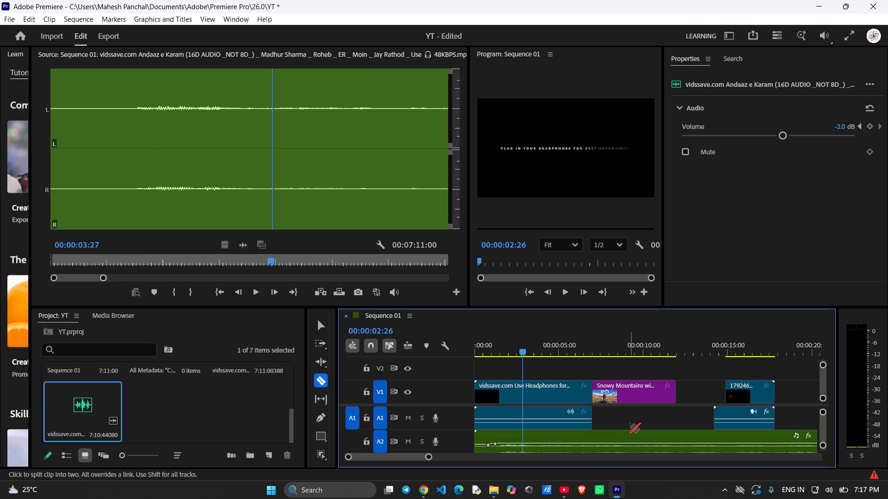
Split the song clip on A2 with the Razor tool at about 00:00:01:06.
left_click(634, 420)
left_click(495, 445)
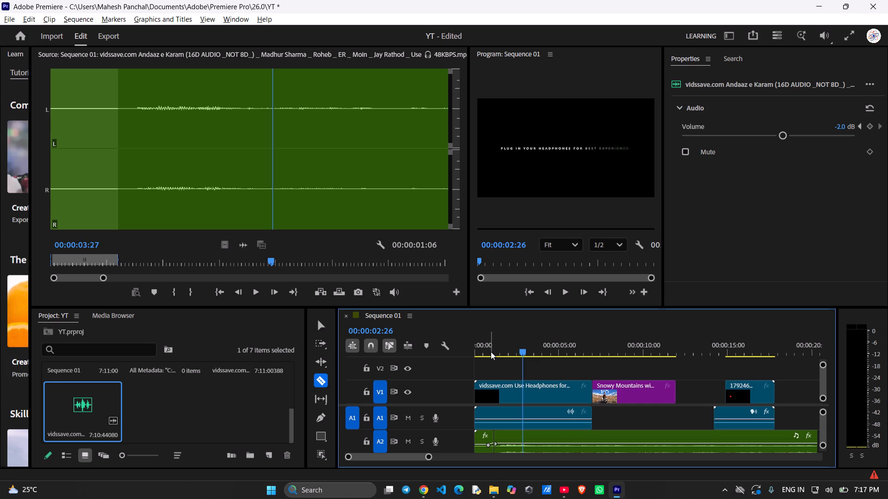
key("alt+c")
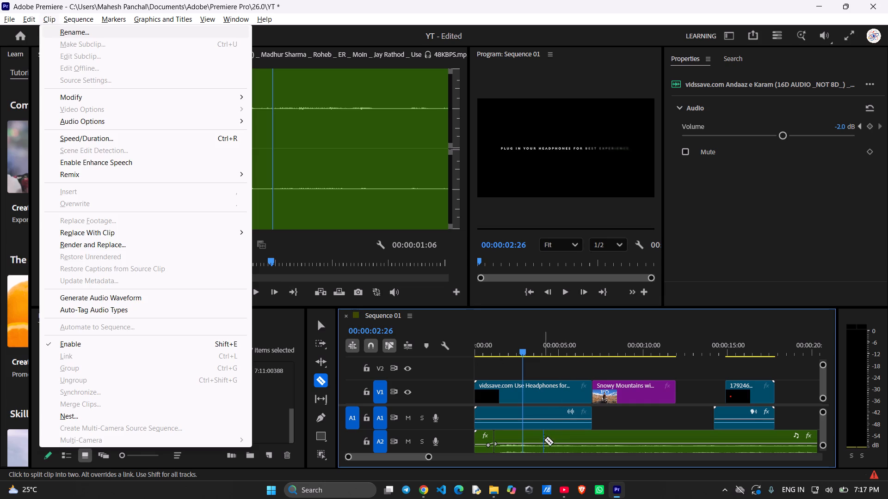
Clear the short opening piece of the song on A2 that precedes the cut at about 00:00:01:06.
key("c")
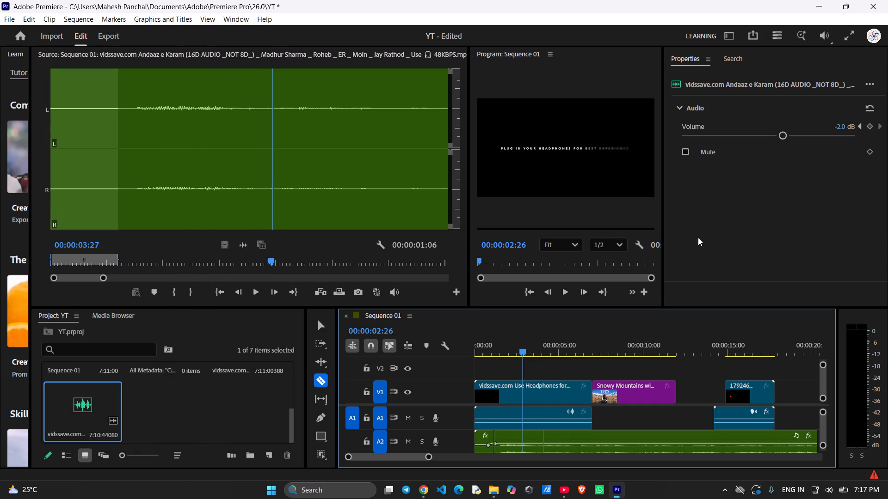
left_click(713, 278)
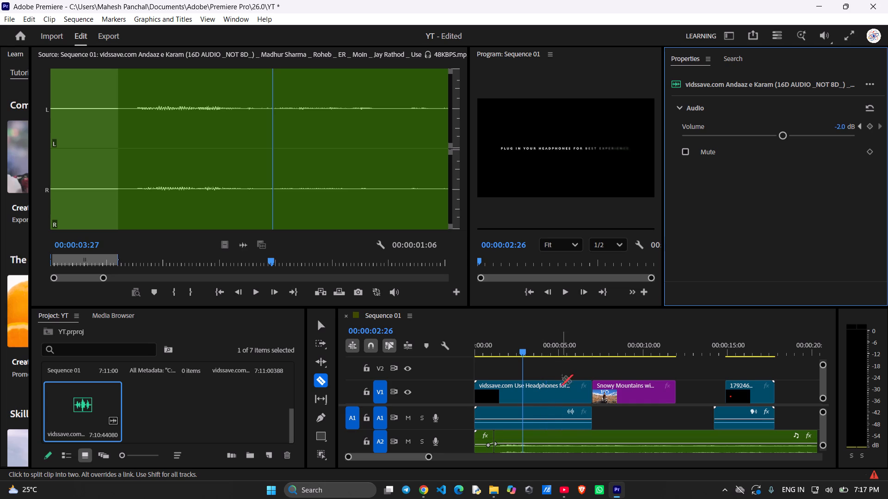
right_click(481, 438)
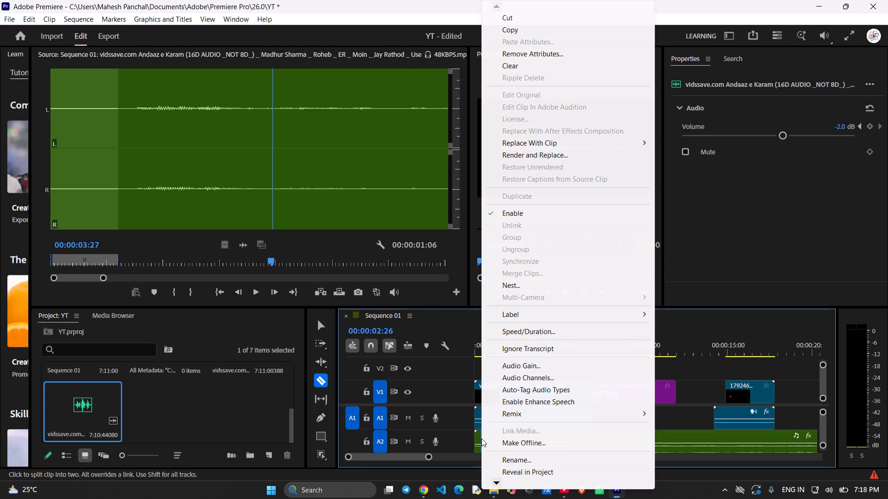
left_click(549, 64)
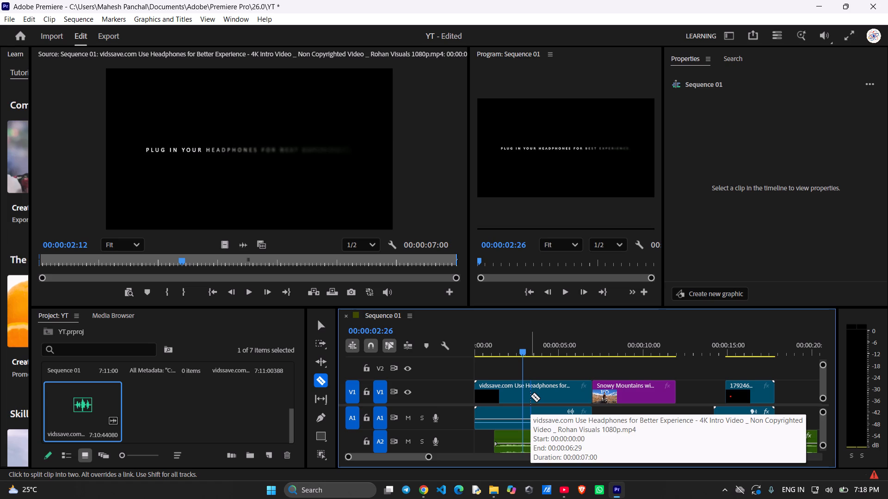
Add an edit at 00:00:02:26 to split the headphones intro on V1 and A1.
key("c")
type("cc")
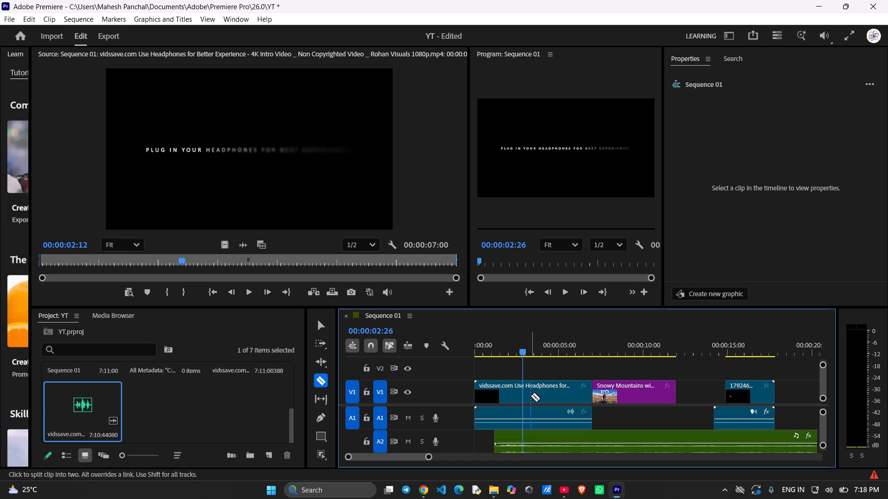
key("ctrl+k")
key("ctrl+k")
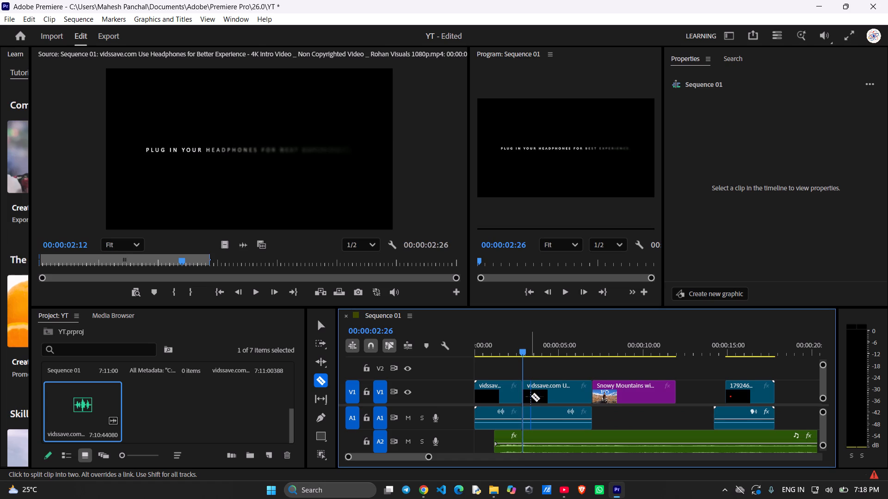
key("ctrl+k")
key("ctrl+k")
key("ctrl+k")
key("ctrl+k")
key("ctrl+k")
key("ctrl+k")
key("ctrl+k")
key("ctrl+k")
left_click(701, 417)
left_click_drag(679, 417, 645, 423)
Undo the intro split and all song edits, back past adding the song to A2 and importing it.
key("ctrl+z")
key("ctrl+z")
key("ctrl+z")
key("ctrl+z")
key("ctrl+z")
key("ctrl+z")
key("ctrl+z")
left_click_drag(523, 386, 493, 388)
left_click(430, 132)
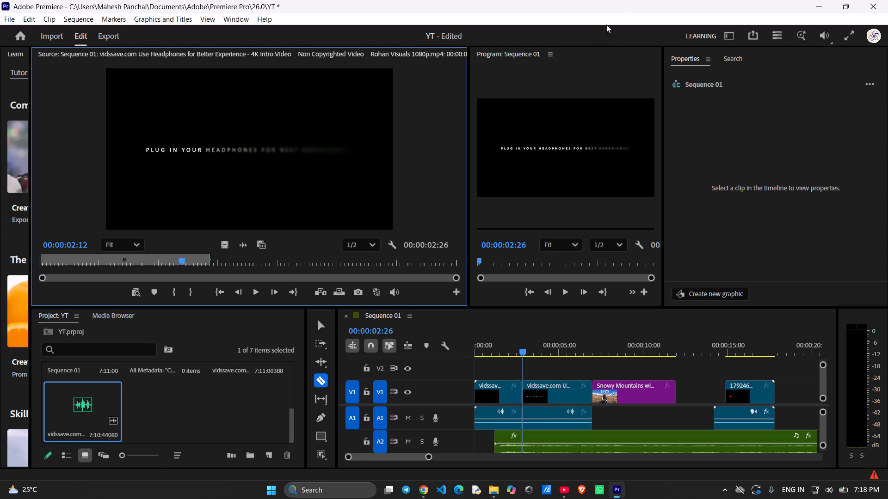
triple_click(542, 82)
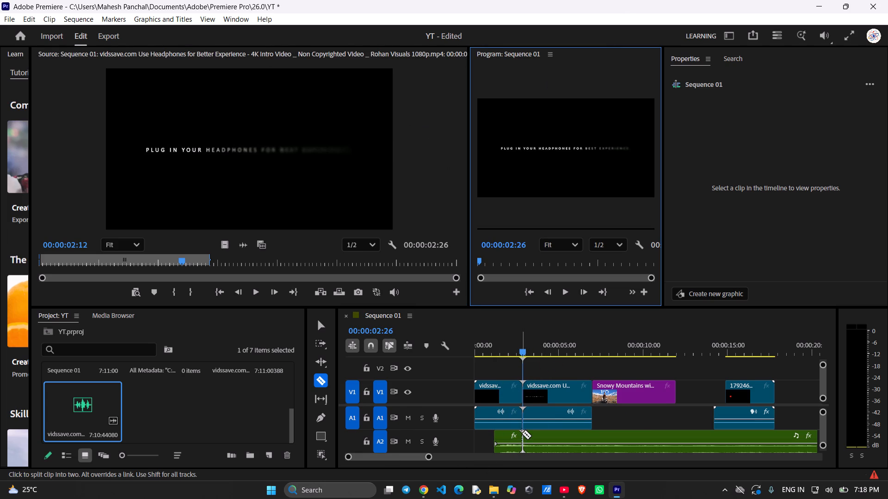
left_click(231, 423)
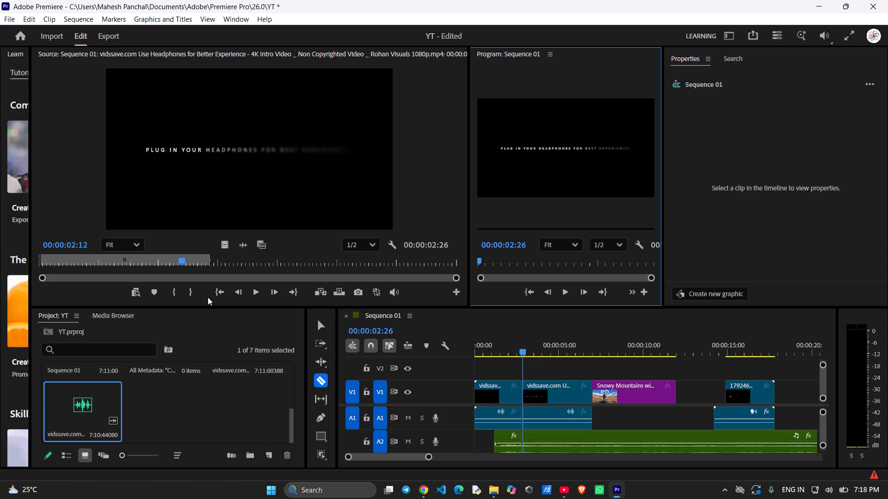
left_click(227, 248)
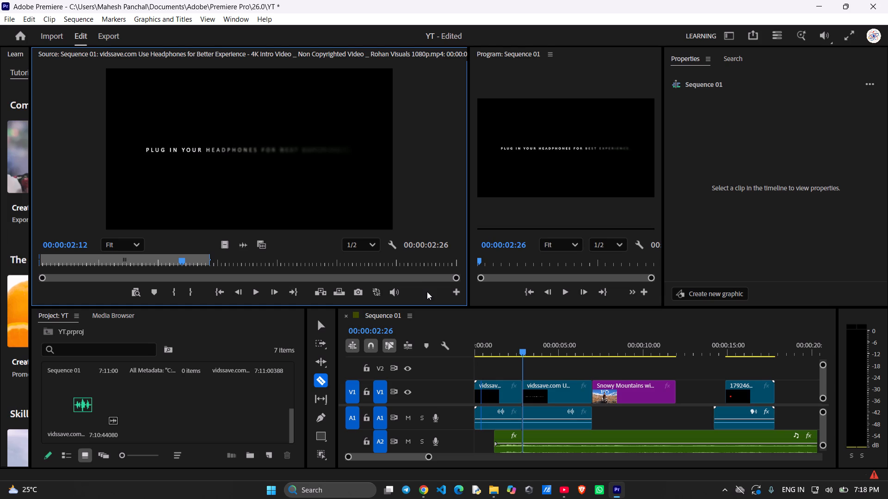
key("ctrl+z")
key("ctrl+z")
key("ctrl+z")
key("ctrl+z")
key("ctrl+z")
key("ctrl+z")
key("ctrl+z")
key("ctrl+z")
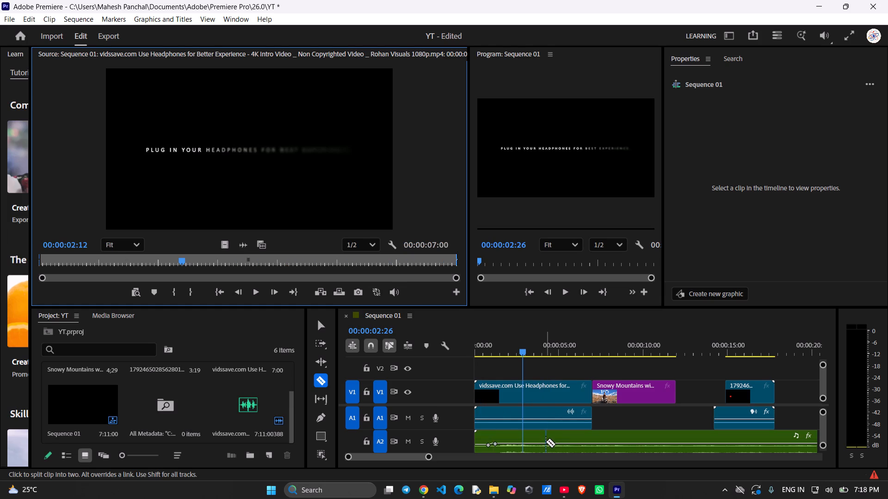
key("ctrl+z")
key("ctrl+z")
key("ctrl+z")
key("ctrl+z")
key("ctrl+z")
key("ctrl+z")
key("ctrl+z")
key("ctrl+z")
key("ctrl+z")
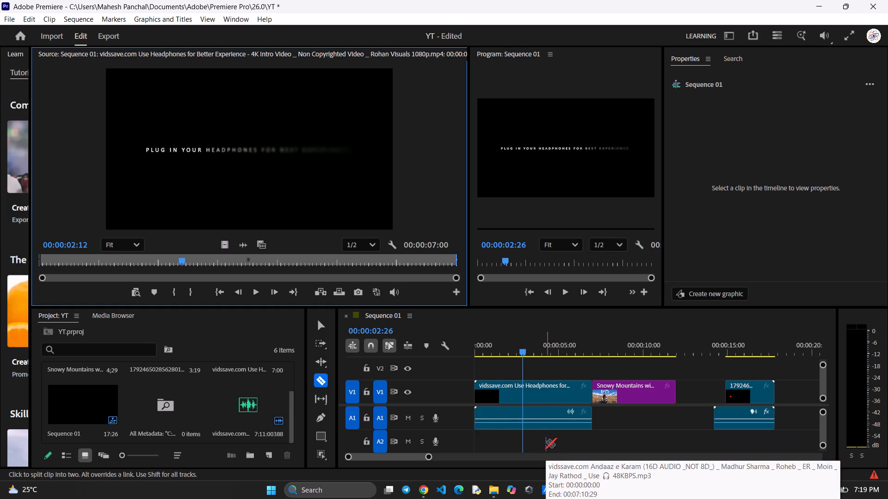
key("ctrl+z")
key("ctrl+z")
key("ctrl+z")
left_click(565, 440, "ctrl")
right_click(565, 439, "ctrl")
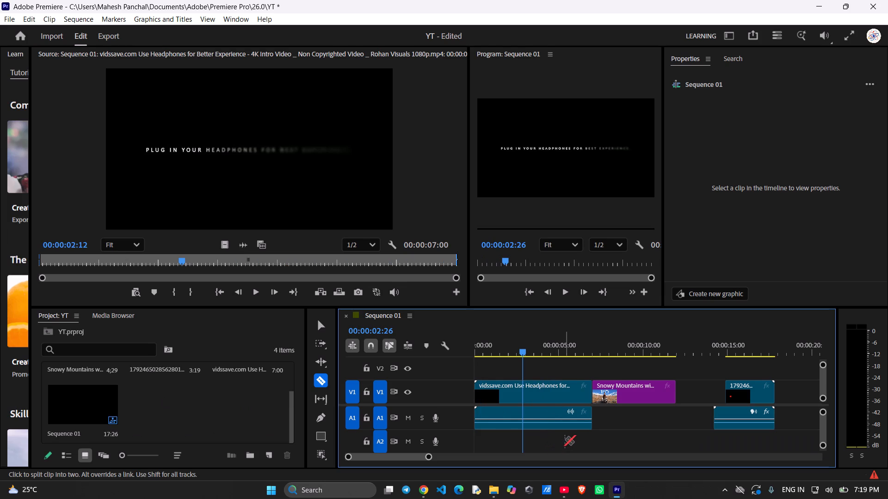
Close the YT project without saving its changes.
left_click(876, 3)
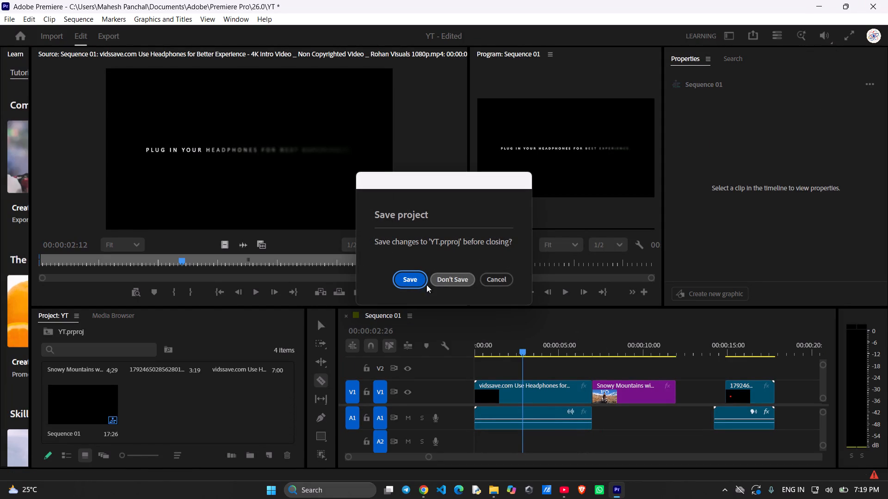
left_click(441, 279)
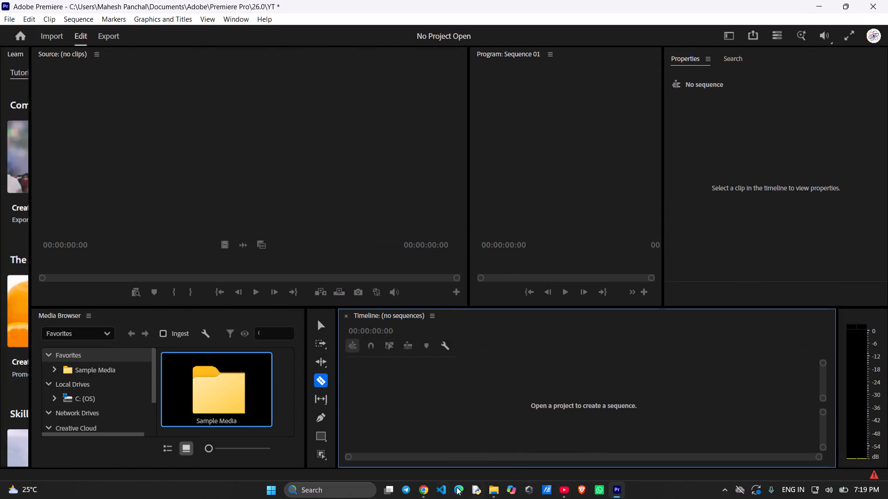
Search Windows for "vn" and switch to the VN video editor.
left_click(354, 487)
key("v")
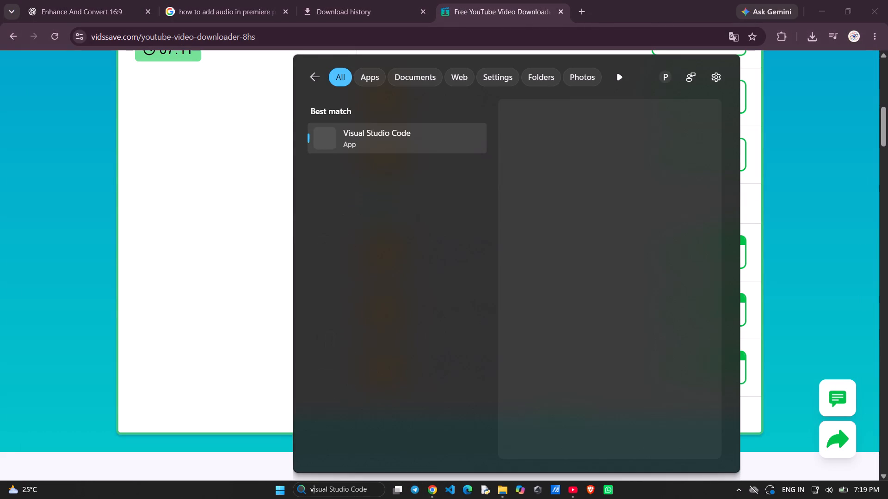
key("n")
key("Return")
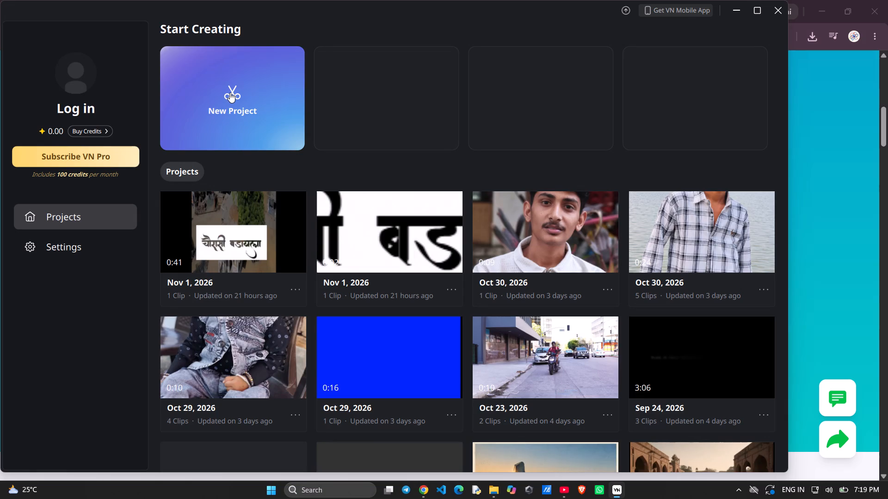
Open the existing Sep 24, 2026 project, the 3:06 one with three clips, from the VN project list.
left_click(230, 91)
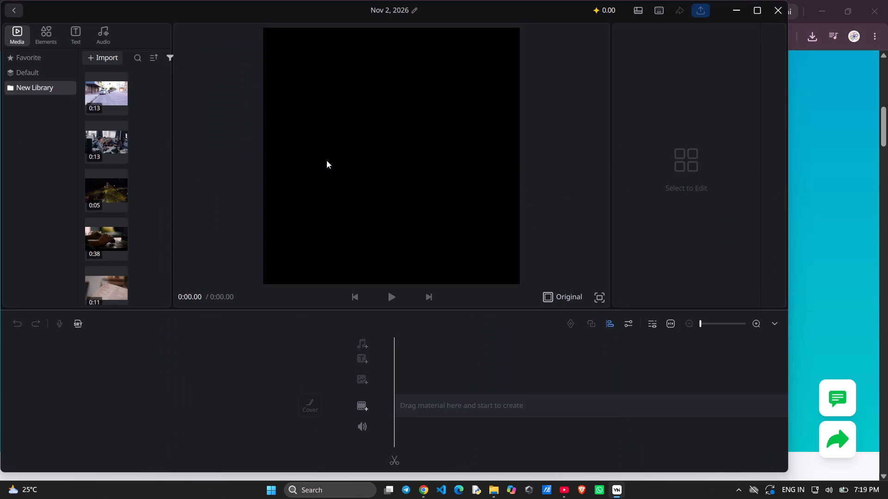
left_click(18, 14)
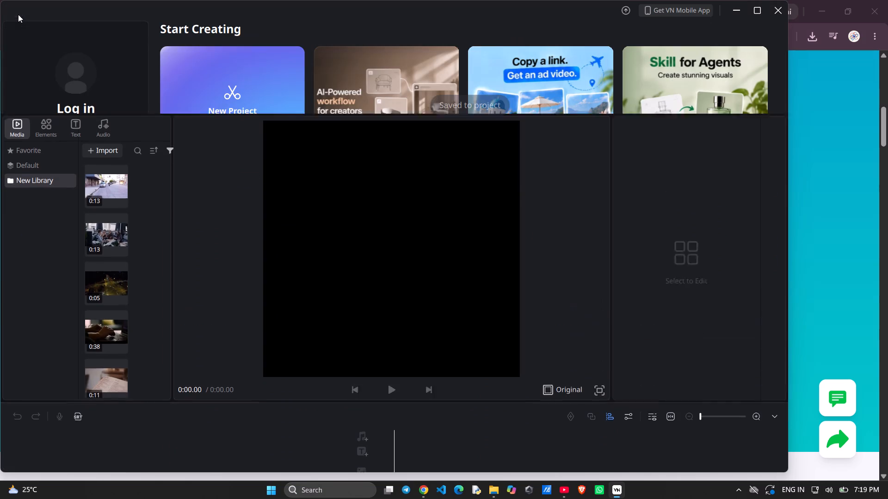
scroll(393, 250, "down", 5)
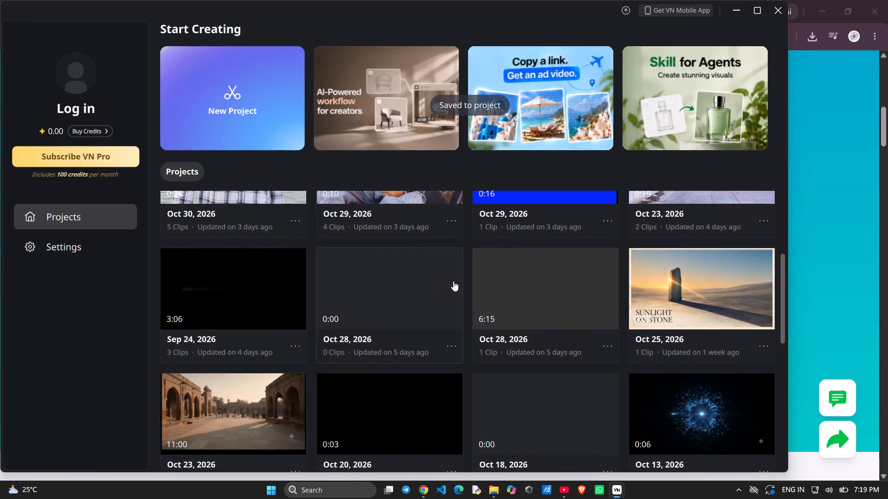
scroll(453, 280, "up", 2)
scroll(543, 255, "down", 1)
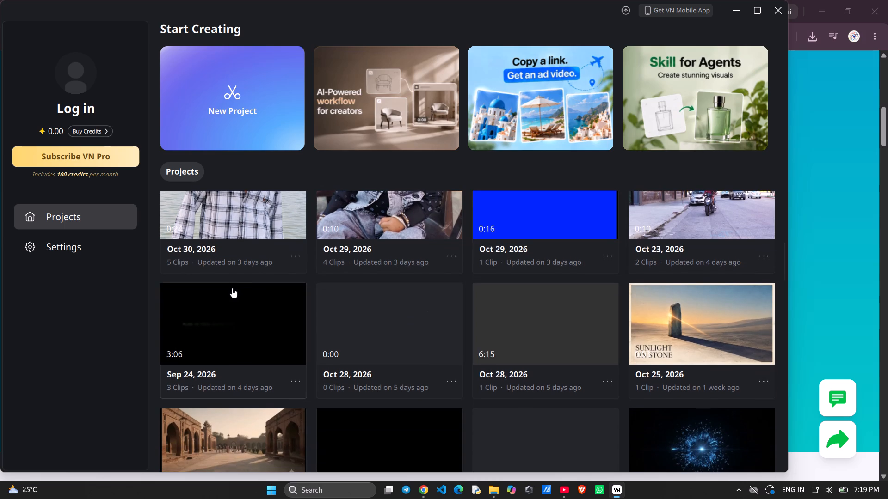
left_click(232, 289)
left_click(245, 297)
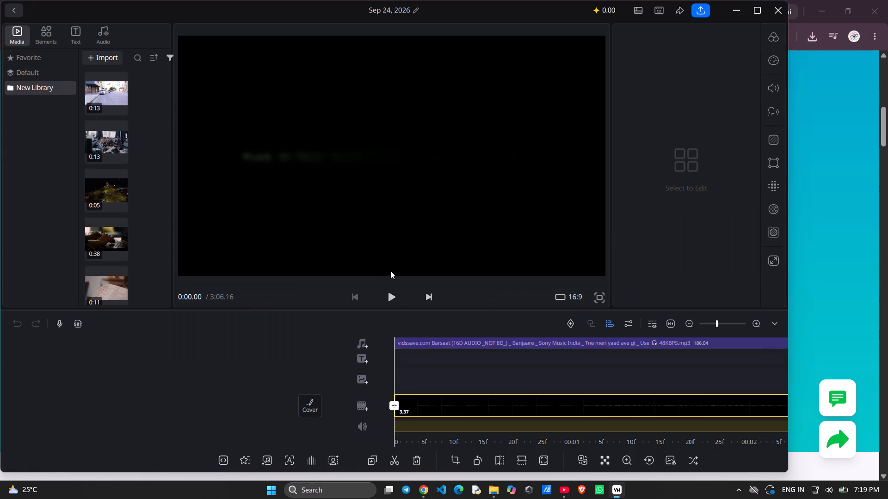
Play the project from the start, through the headphones intro and into the cover image.
left_click(391, 293)
left_click(398, 324)
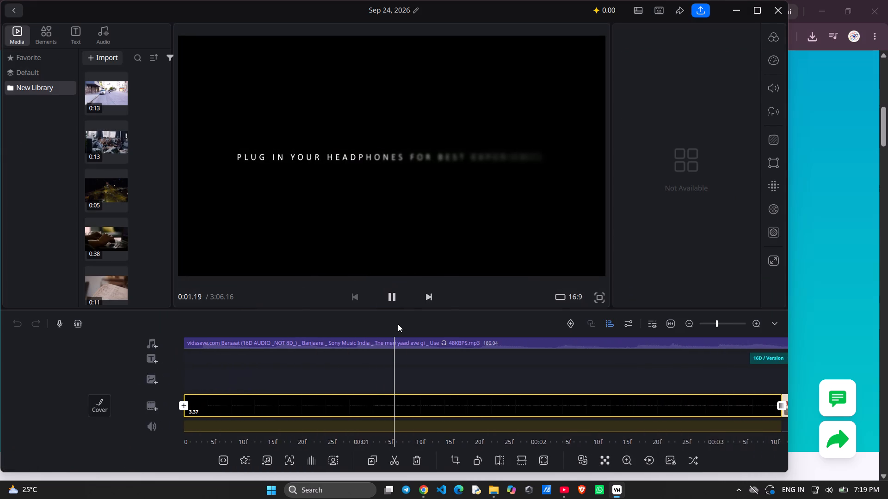
left_click(395, 335)
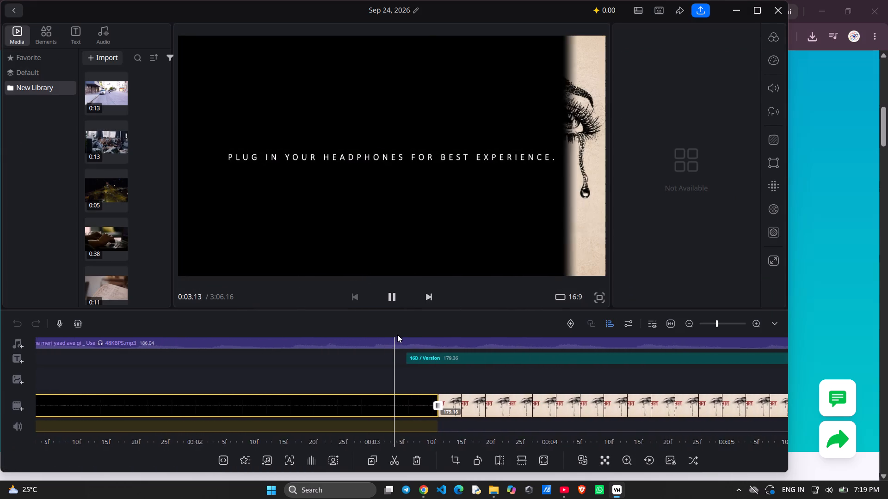
key("space")
Delete the "16D / Version" text and the Barsaat song audio from the timeline.
left_click(425, 353)
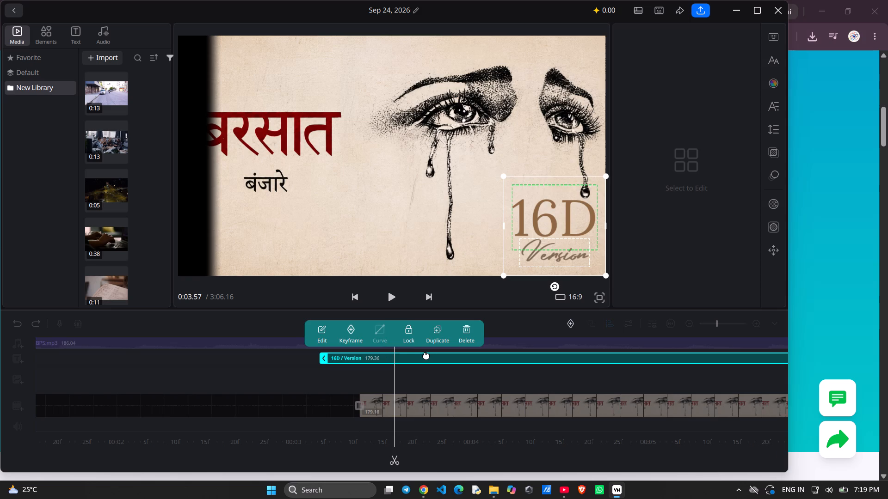
key("BackSpace")
left_click(429, 346)
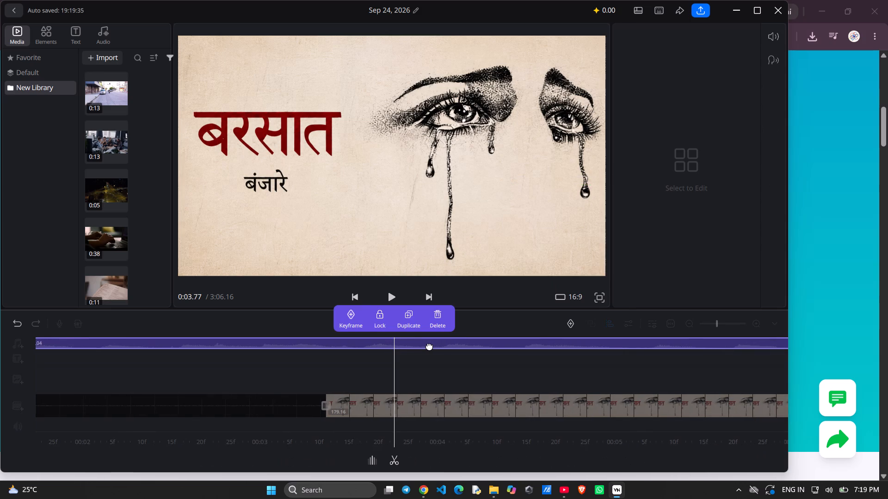
key("BackSpace")
Replace the Barsaat cover image clip with the Andaaz e Karam 16D cover image from Downloads.
left_click(427, 411)
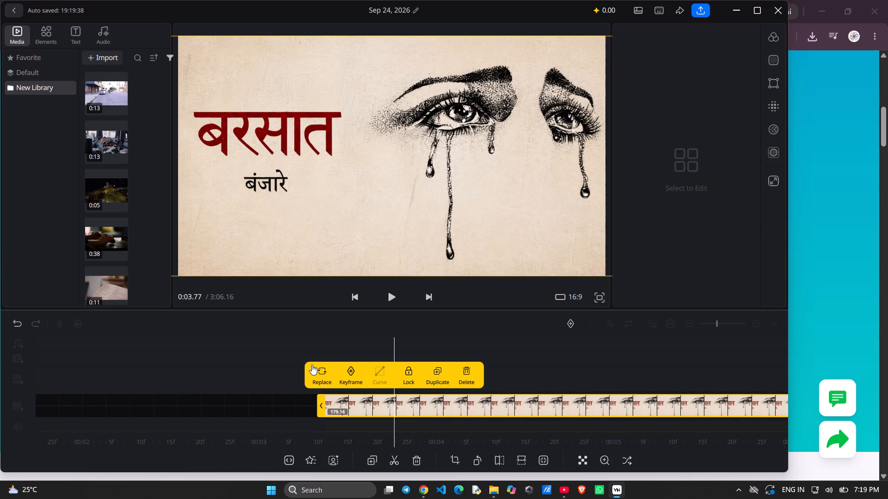
left_click(321, 370)
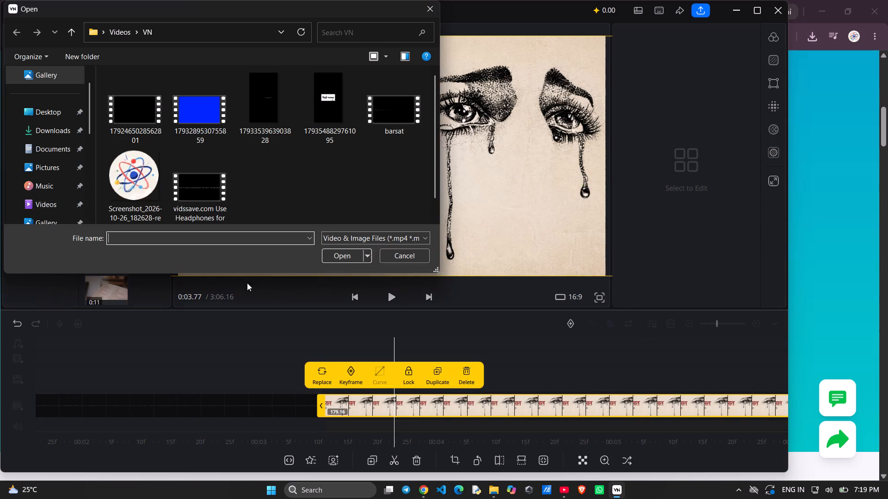
left_click(40, 124)
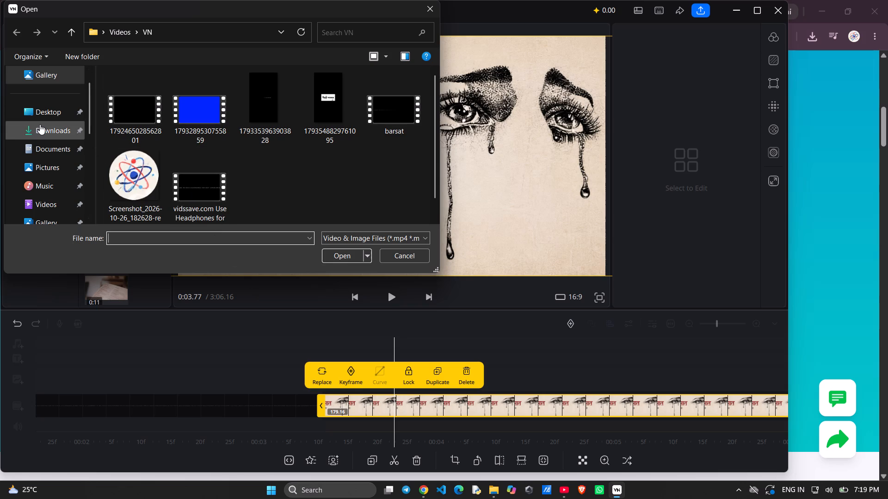
left_click(129, 103)
key("Return")
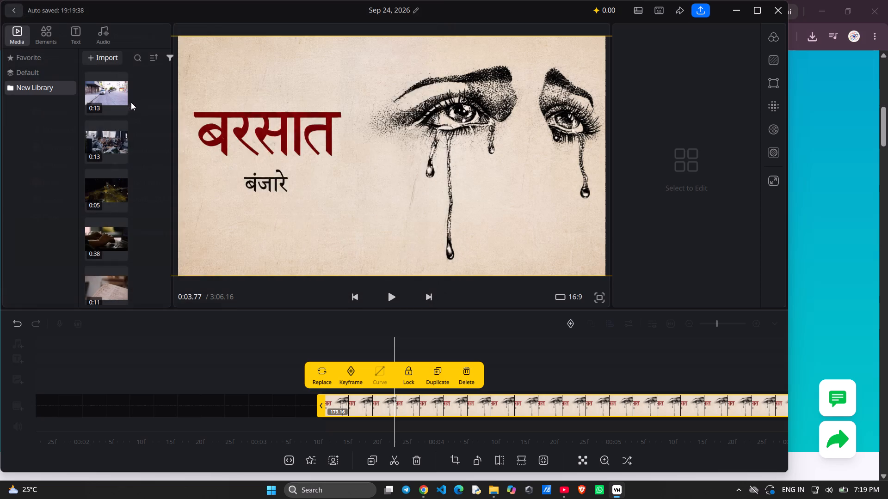
left_click(67, 365)
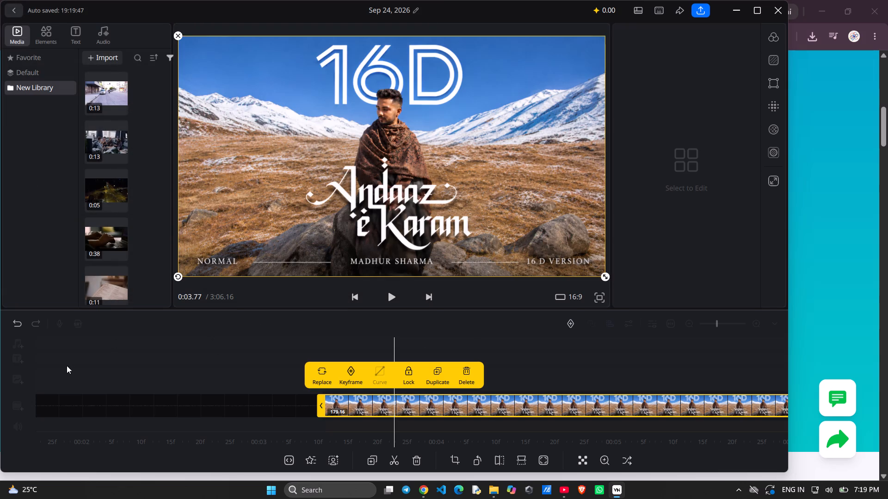
Add the Andaaz e Karam 16D MP3 from Downloads as the audio at the start of the timeline.
left_click_drag(61, 369, 715, 426)
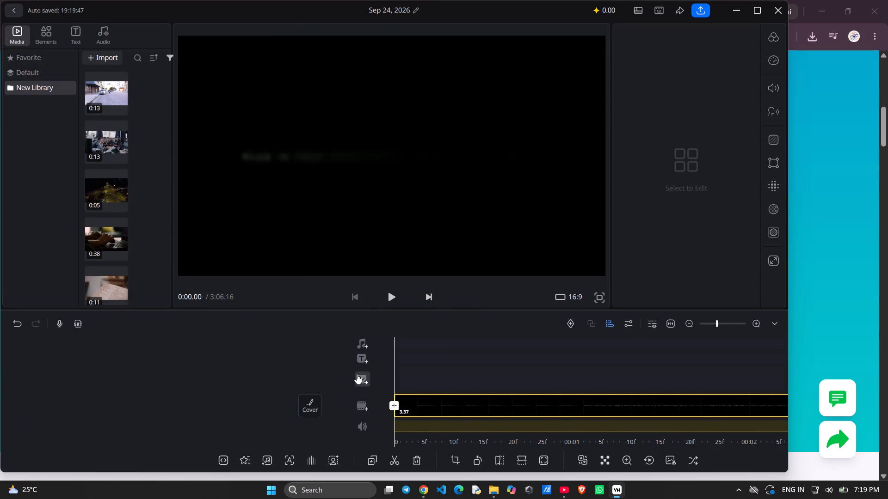
left_click(360, 365)
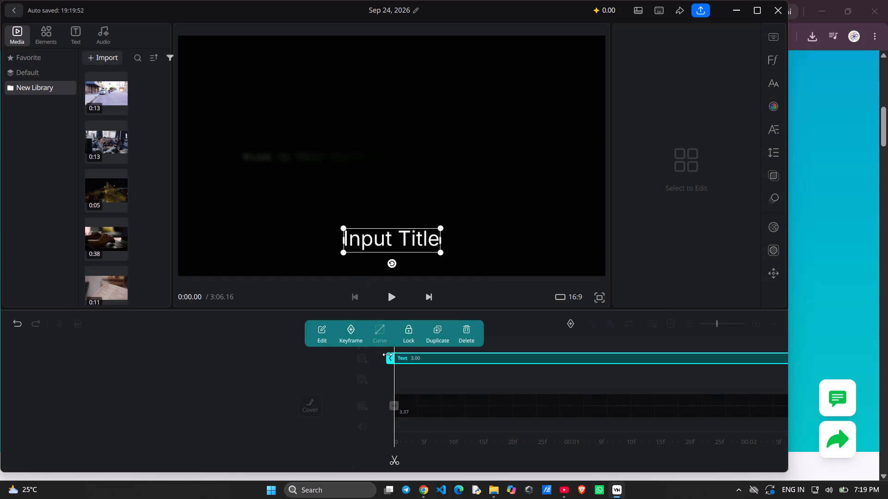
key("ctrl+z")
left_click(361, 360)
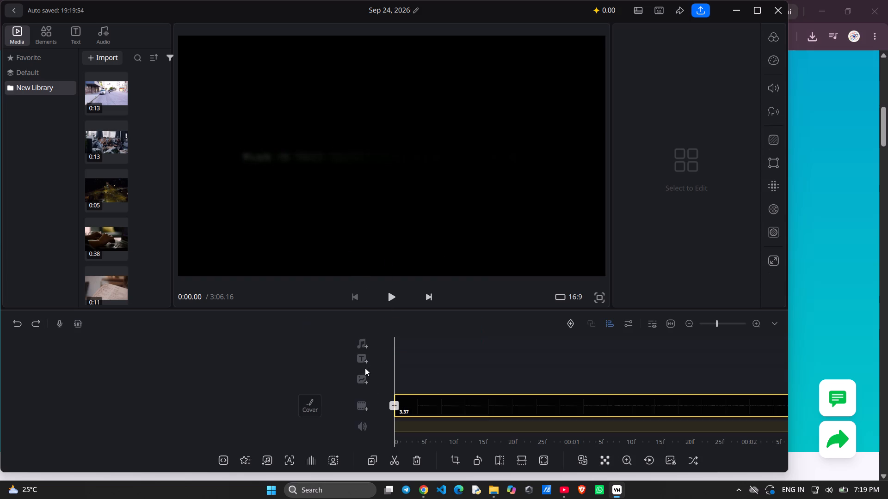
left_click(364, 340)
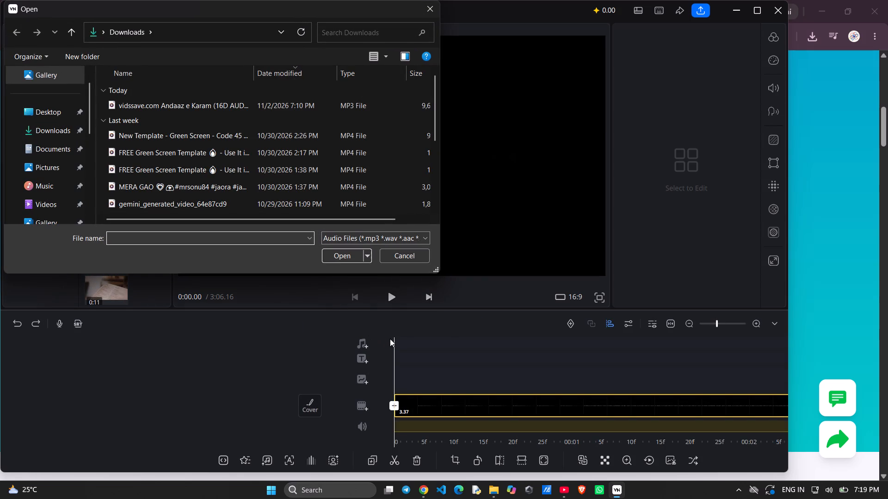
left_click(191, 110)
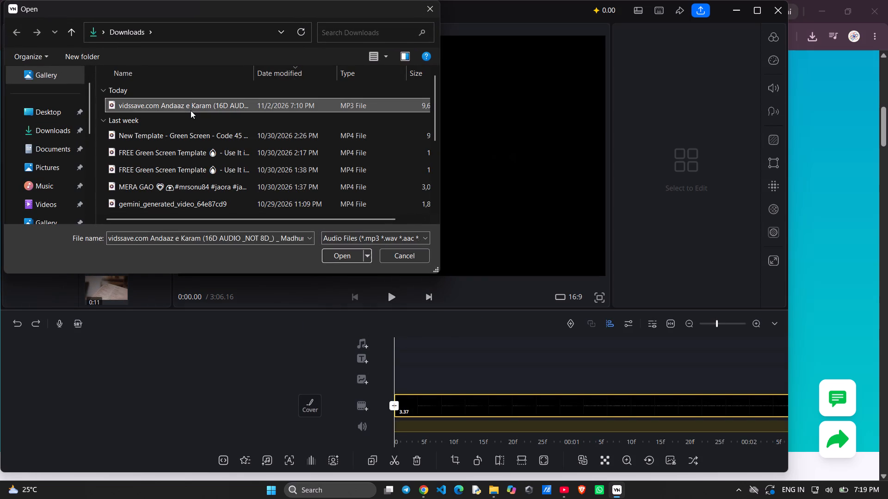
key("Return")
Split the song audio at about 1.63 s and delete the portion before the split.
key("space")
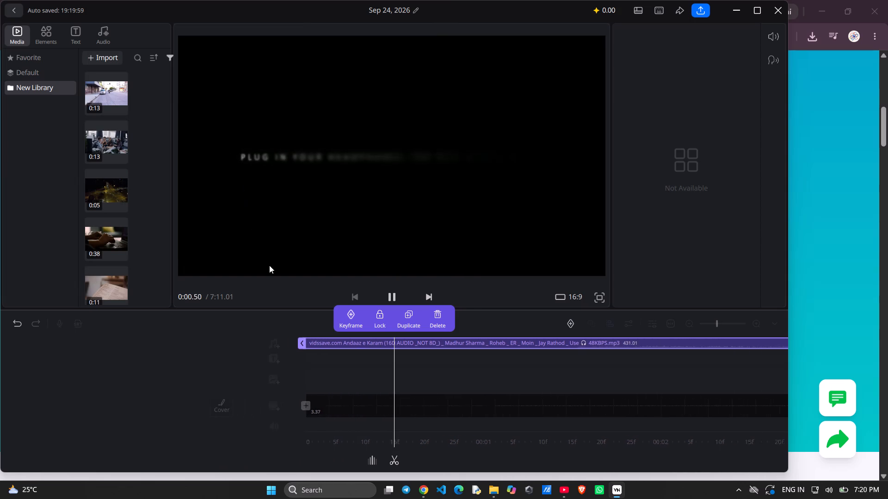
key("space")
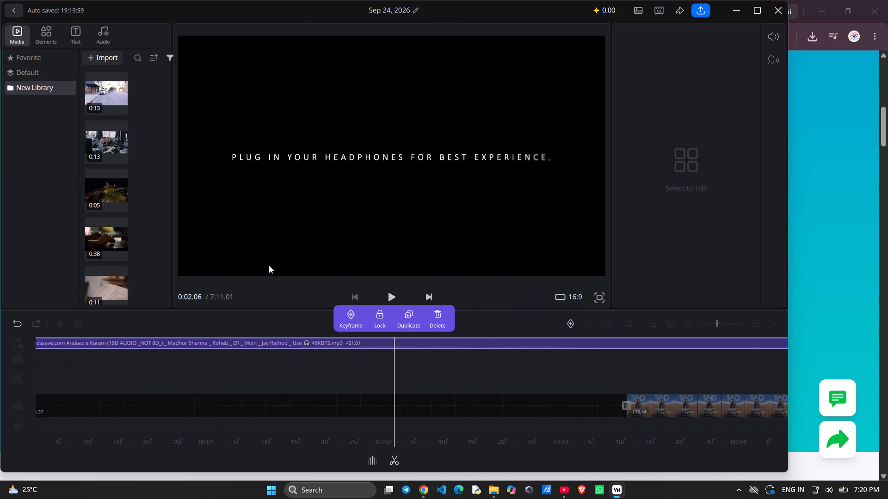
key("Left")
key("Left")
key("Left")
key("Left")
key("Left")
key("Left")
key("Left")
key("Left")
key("Left")
key("Left")
key("Left")
key("Left")
key("Left")
key("Left")
key("Left")
key("Left")
key("Left")
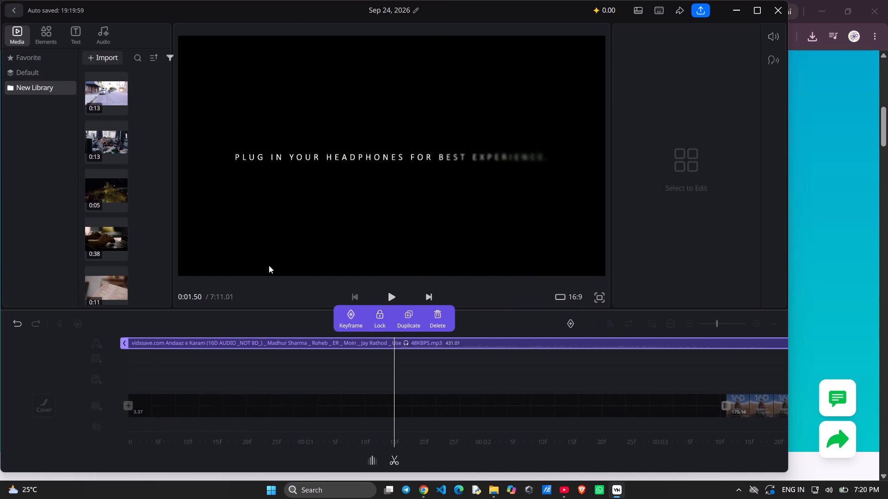
key("space")
key("space")
key("Left")
key("Left")
key("Left")
key("Left")
key("Left")
key("Left")
key("Left")
key("Left")
key("Left")
key("Left")
key("Left")
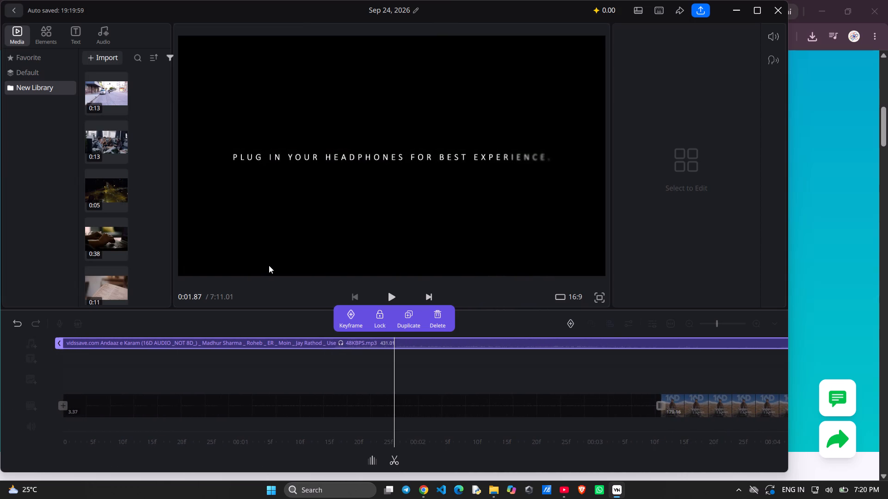
key("ctrl+b")
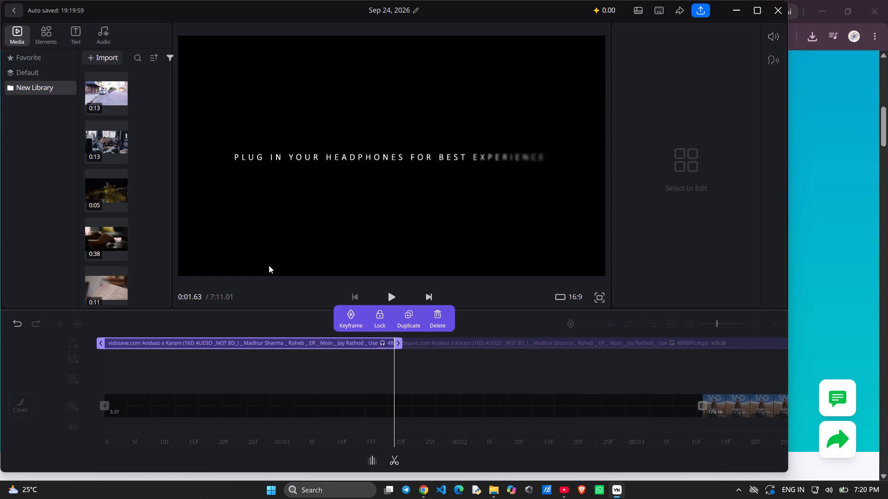
key("BackSpace")
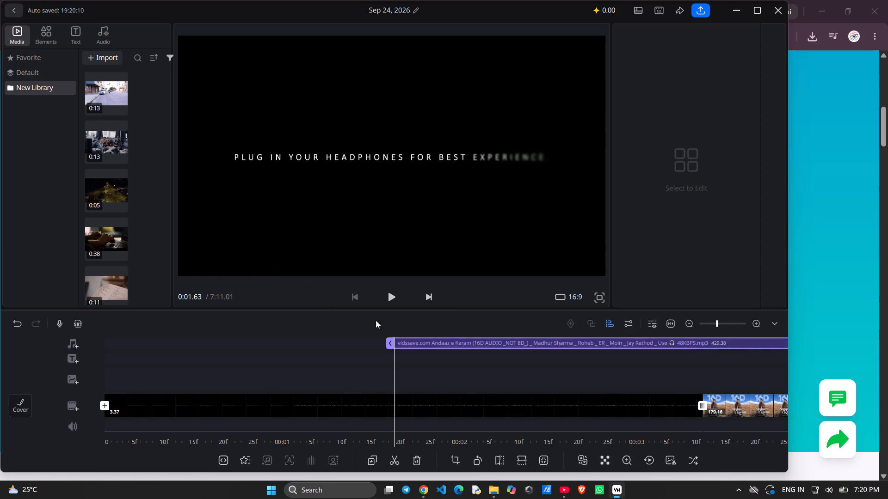
Move the trimmed song audio back to the start of the timeline and play the project from there.
left_click_drag(424, 343, 119, 325)
left_click_drag(233, 385, 796, 463)
key("space")
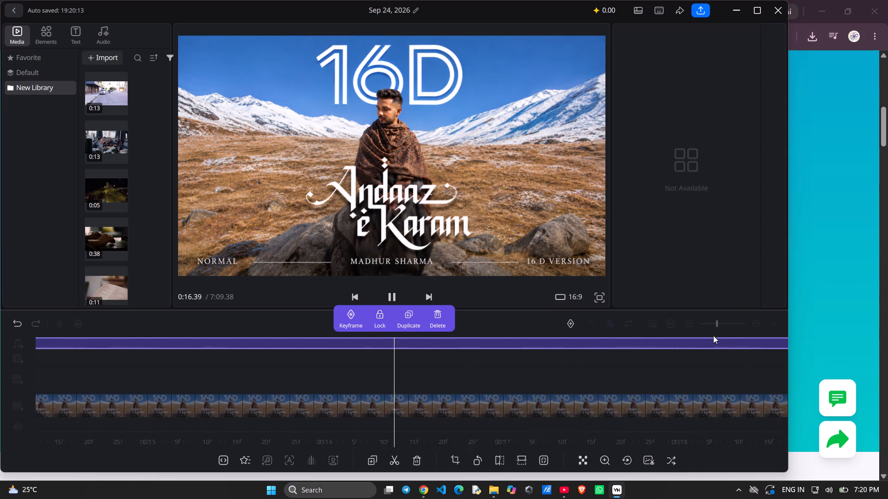
Extend the Andaaz e Karam cover image clip to about 424.70 s, ending near the end of the song.
left_click(659, 382)
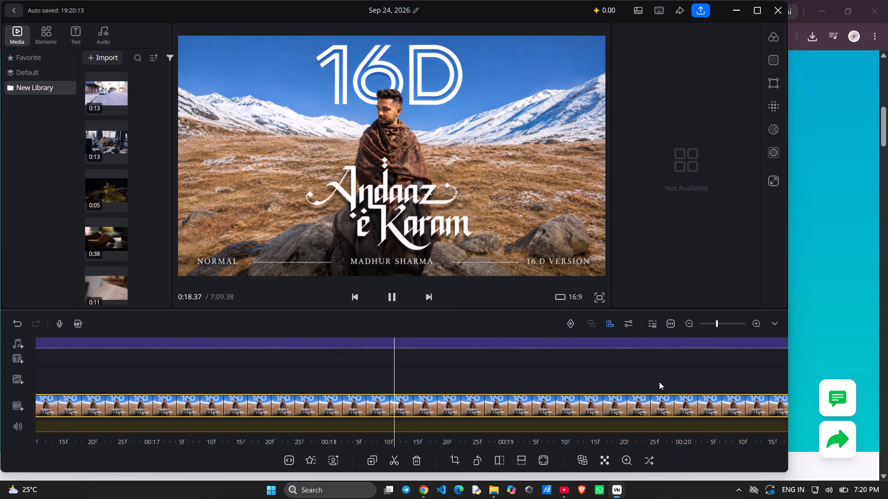
key("ctrl+minus")
key("ctrl+minus")
key("ctrl+minus")
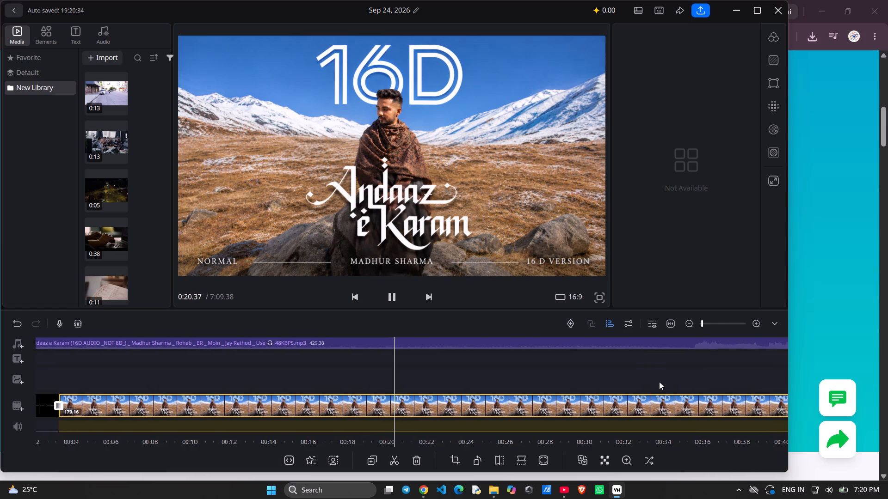
key("ctrl+minus")
key("ctrl+minus")
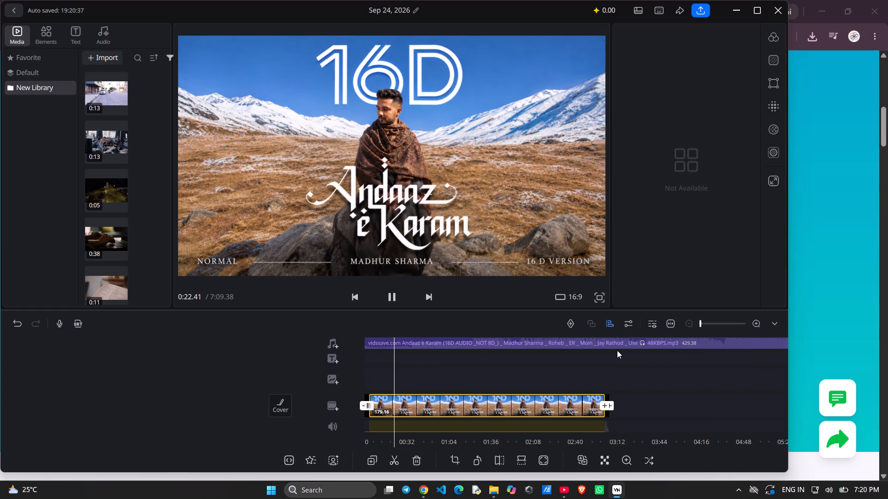
left_click(583, 409)
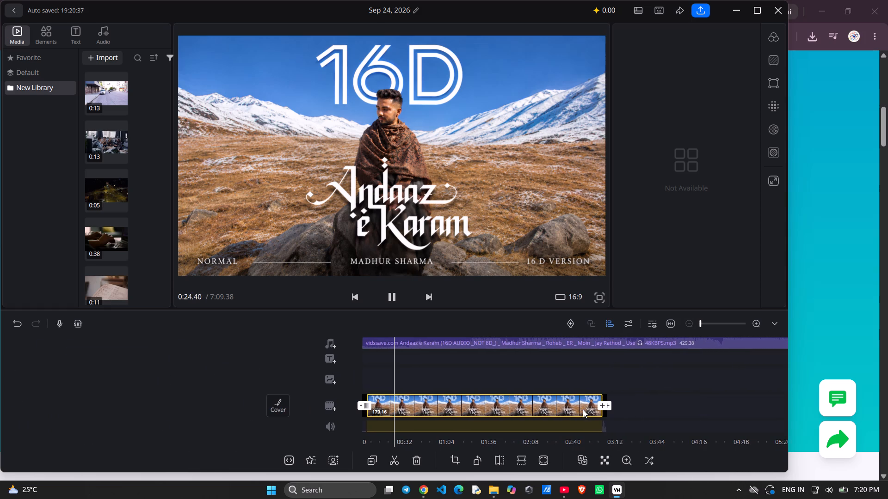
left_click_drag(607, 403, 806, 403)
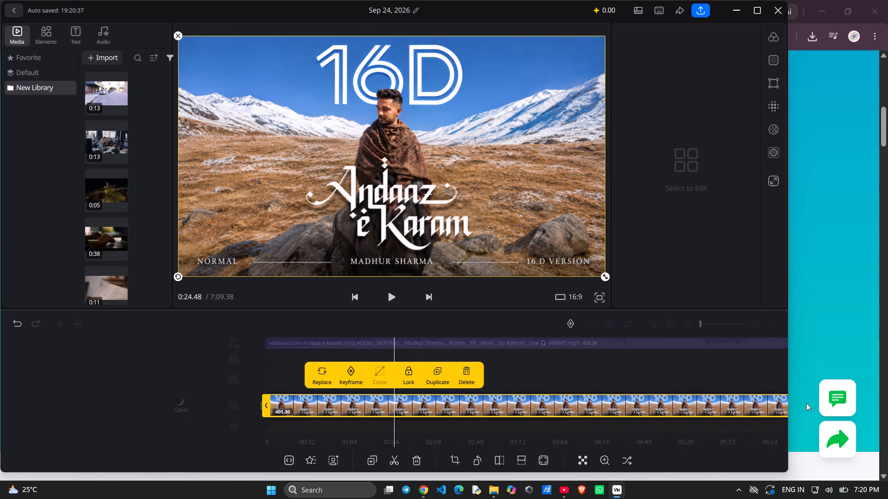
left_click_drag(806, 403, 434, 396)
left_click_drag(400, 409, 399, 408)
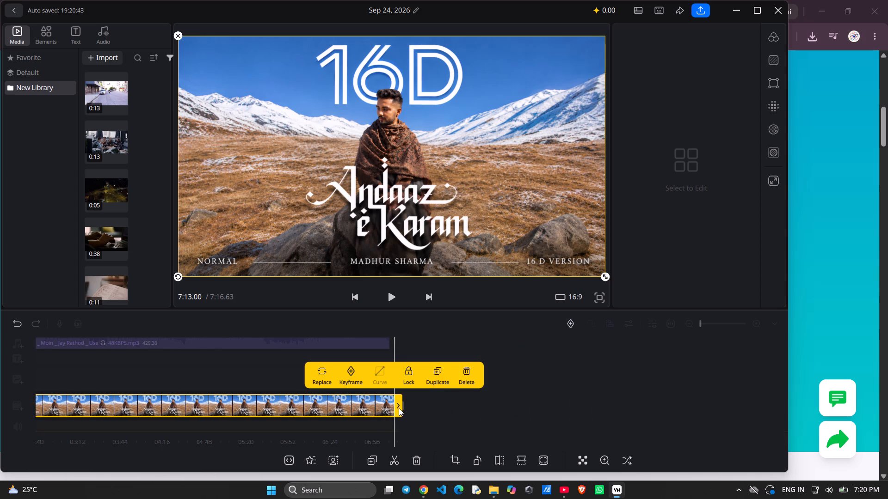
left_click_drag(399, 408, 393, 408)
Play the last part of the project, through the end of the song and into the YouTube outro clip.
key("space")
left_click_drag(491, 416, 532, 414)
key("space")
key("Right")
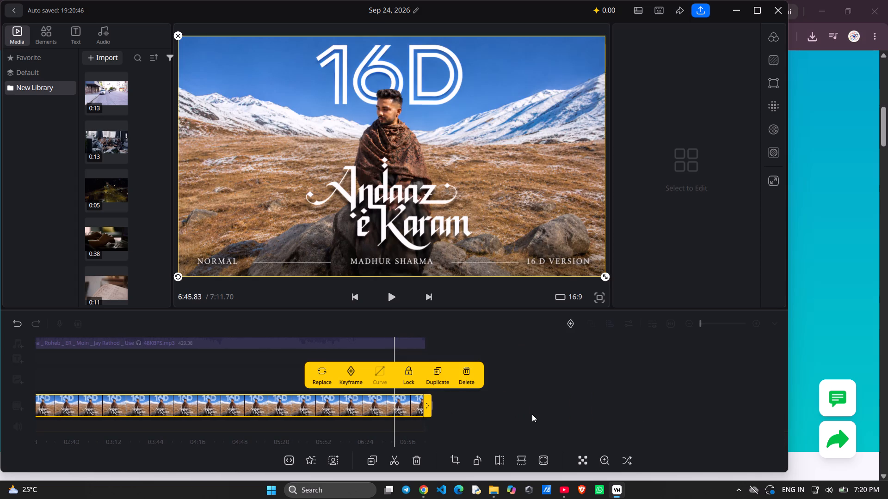
key("Right")
key("Right")
key("Right")
key("Right")
key("Right")
key("Right")
key("Right")
key("Right")
key("Right")
key("Right")
key("Right")
key("Right")
key("Right")
key("Right")
key("Right")
key("Right")
key("Right")
key("Right")
key("Right")
key("Right")
key("Right")
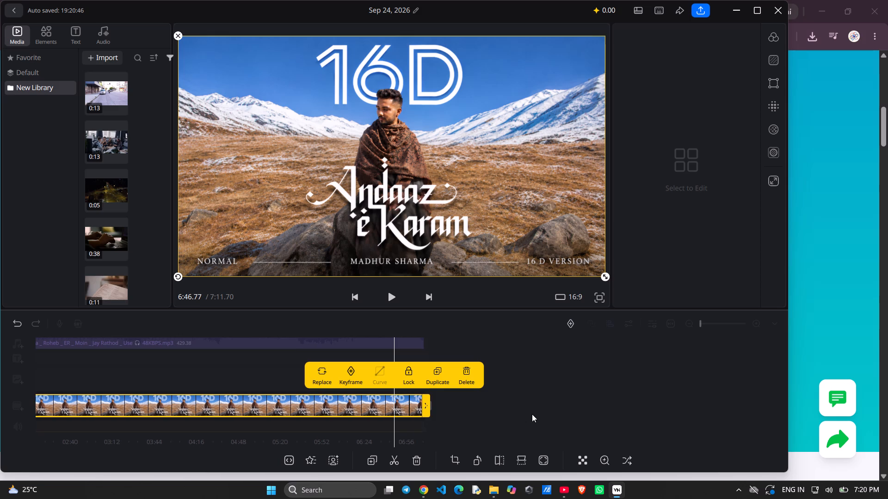
left_click_drag(539, 414, 515, 420)
key("space")
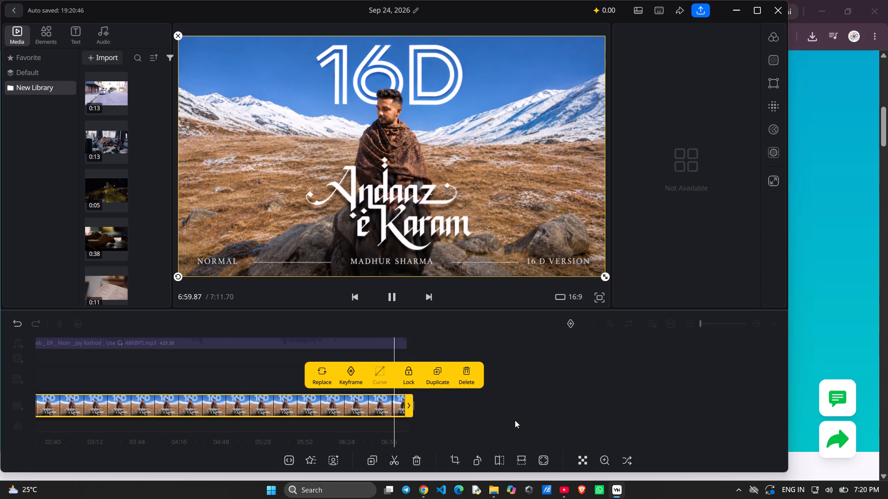
left_click_drag(515, 420, 502, 421)
key("space")
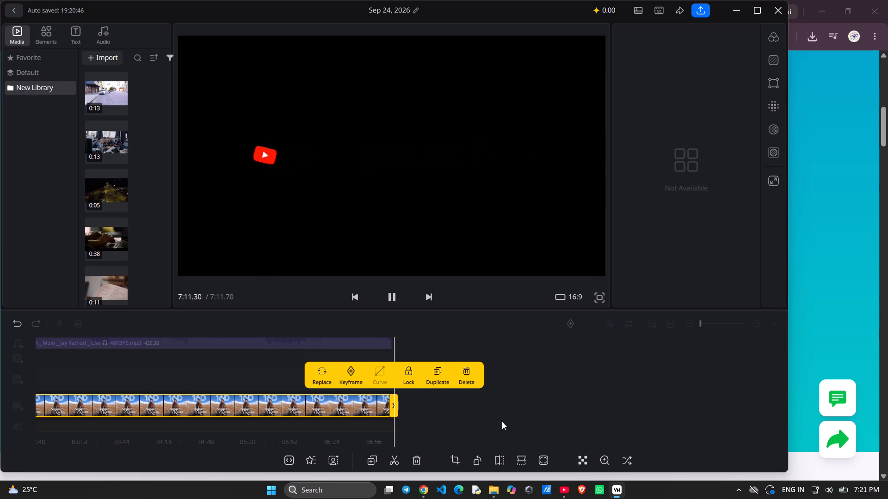
key("space")
key("space")
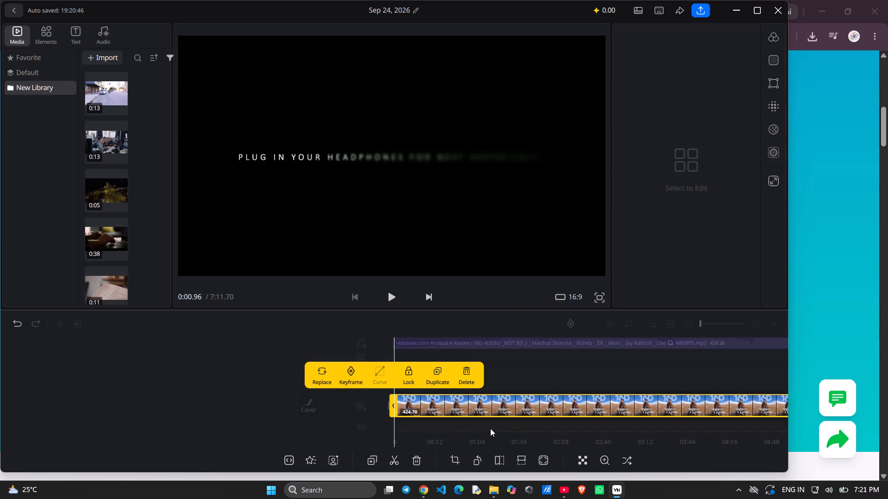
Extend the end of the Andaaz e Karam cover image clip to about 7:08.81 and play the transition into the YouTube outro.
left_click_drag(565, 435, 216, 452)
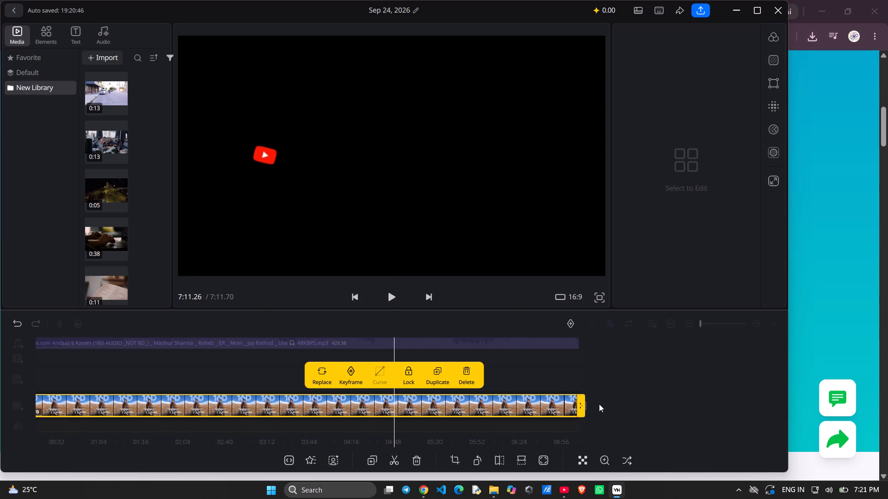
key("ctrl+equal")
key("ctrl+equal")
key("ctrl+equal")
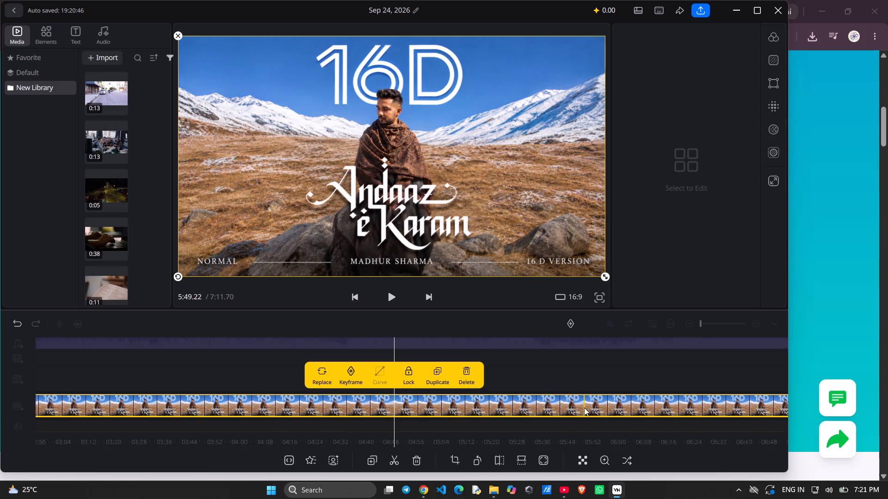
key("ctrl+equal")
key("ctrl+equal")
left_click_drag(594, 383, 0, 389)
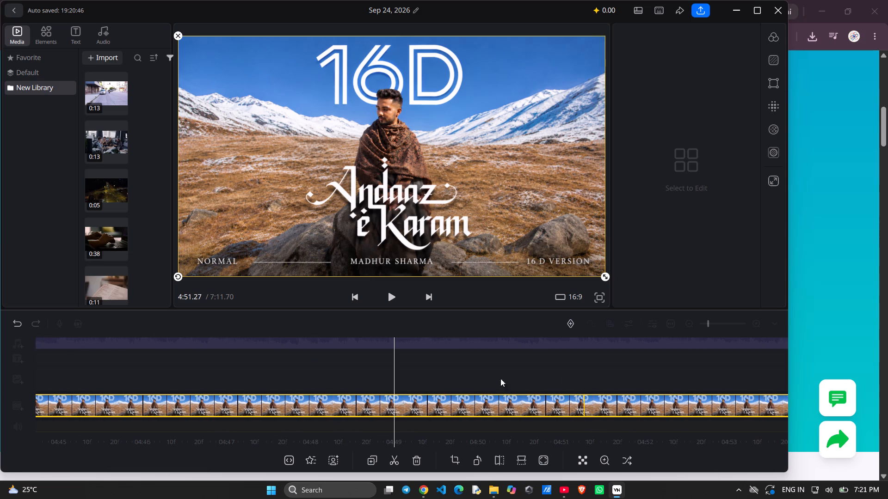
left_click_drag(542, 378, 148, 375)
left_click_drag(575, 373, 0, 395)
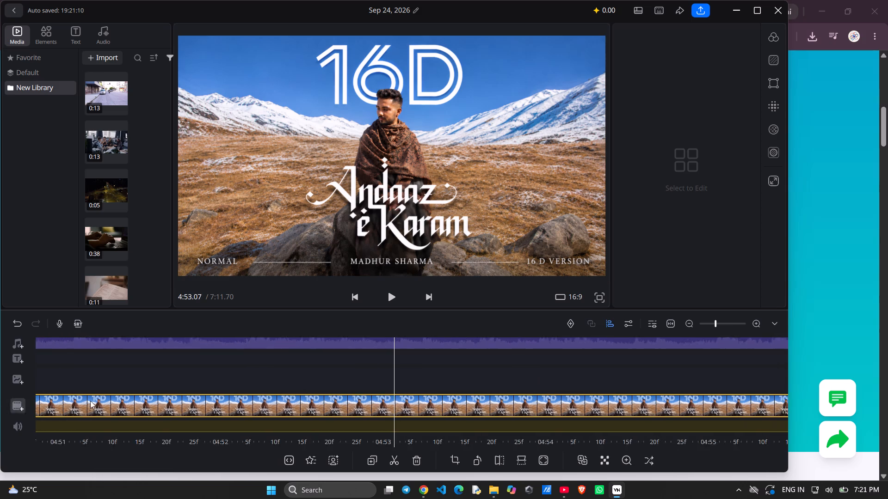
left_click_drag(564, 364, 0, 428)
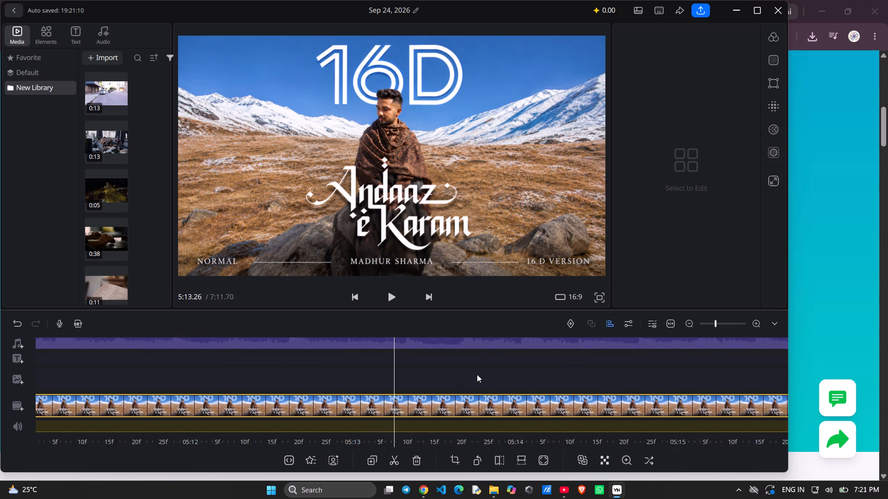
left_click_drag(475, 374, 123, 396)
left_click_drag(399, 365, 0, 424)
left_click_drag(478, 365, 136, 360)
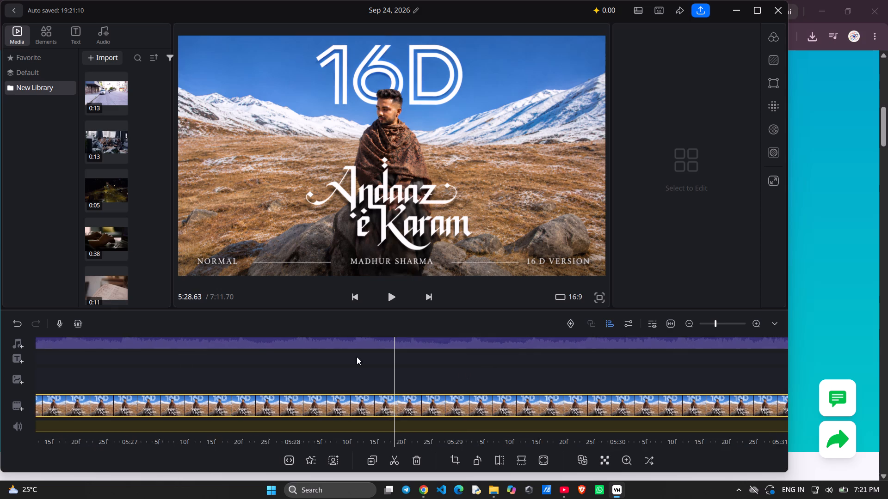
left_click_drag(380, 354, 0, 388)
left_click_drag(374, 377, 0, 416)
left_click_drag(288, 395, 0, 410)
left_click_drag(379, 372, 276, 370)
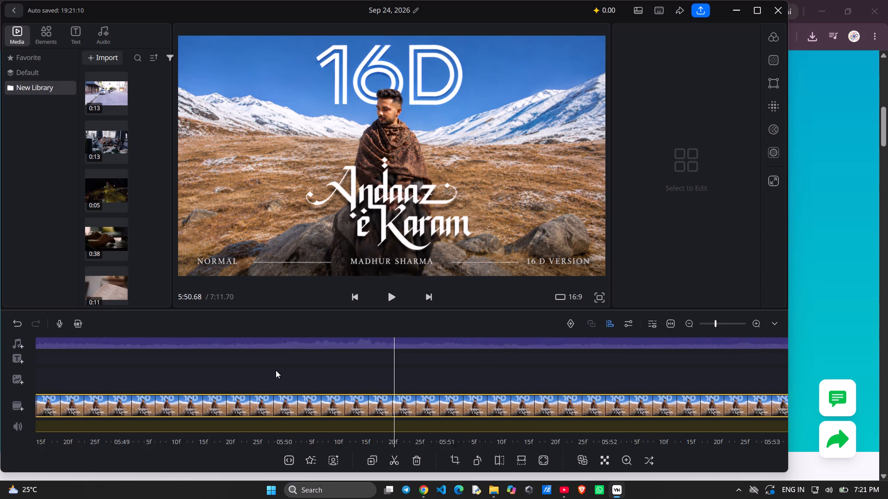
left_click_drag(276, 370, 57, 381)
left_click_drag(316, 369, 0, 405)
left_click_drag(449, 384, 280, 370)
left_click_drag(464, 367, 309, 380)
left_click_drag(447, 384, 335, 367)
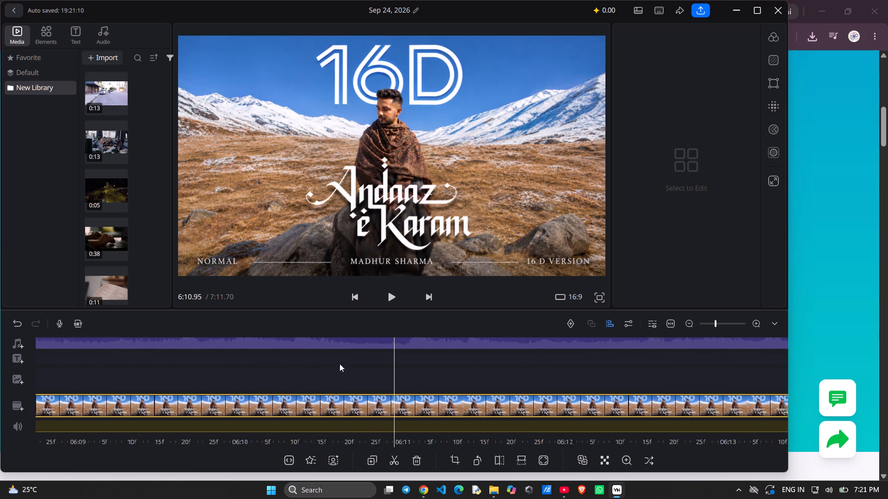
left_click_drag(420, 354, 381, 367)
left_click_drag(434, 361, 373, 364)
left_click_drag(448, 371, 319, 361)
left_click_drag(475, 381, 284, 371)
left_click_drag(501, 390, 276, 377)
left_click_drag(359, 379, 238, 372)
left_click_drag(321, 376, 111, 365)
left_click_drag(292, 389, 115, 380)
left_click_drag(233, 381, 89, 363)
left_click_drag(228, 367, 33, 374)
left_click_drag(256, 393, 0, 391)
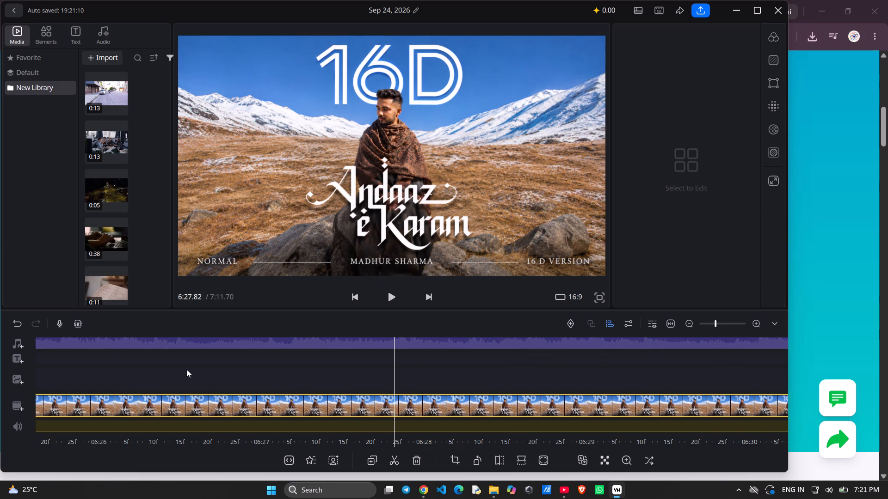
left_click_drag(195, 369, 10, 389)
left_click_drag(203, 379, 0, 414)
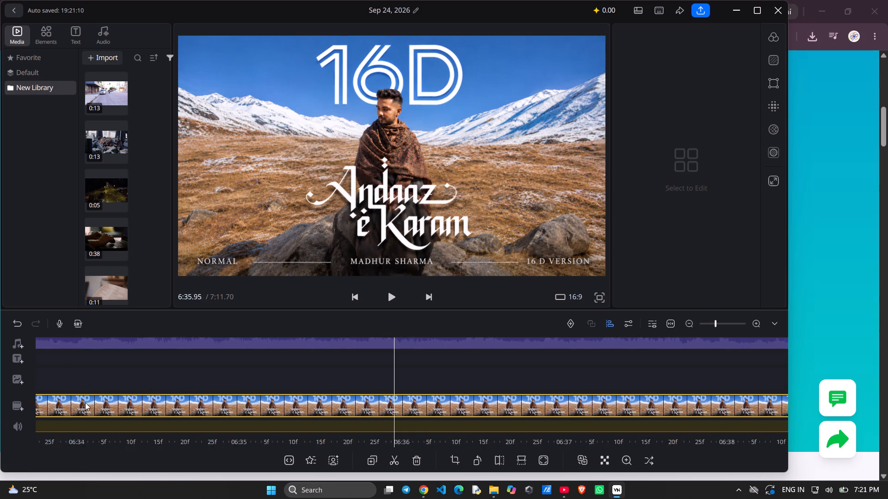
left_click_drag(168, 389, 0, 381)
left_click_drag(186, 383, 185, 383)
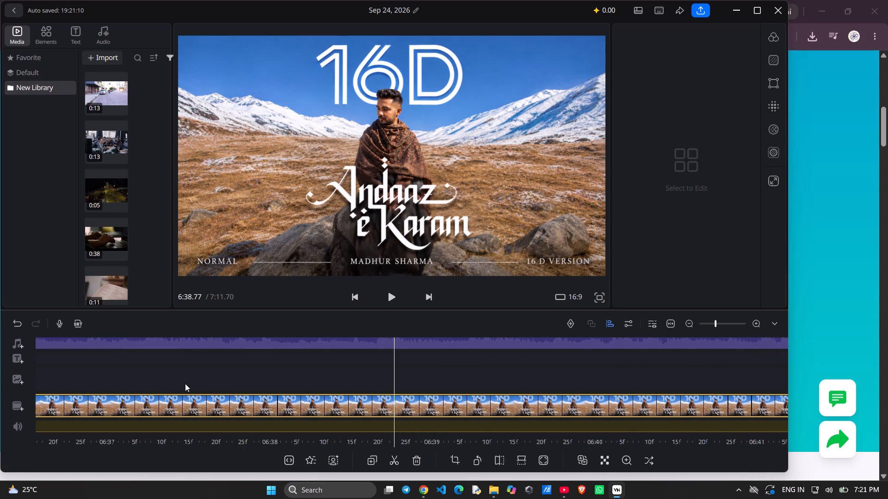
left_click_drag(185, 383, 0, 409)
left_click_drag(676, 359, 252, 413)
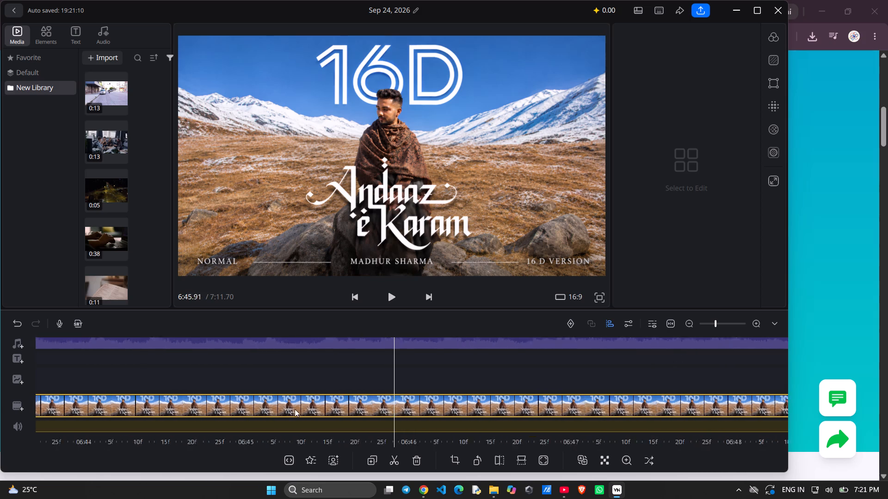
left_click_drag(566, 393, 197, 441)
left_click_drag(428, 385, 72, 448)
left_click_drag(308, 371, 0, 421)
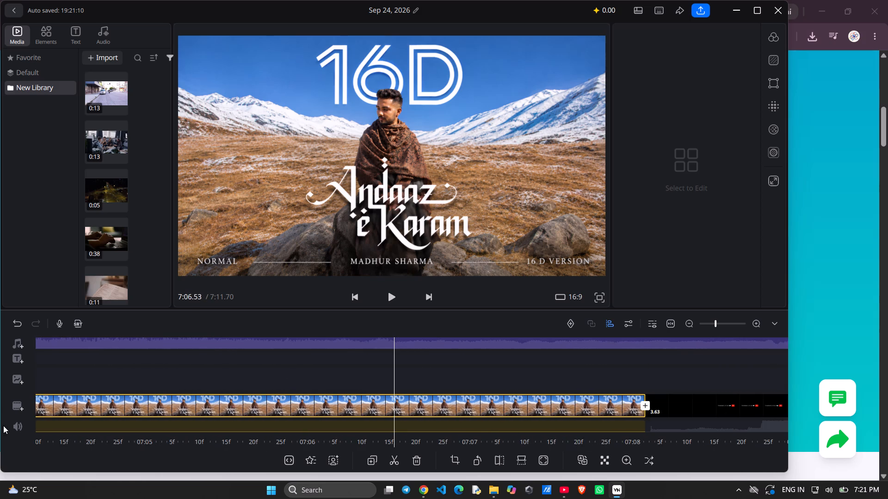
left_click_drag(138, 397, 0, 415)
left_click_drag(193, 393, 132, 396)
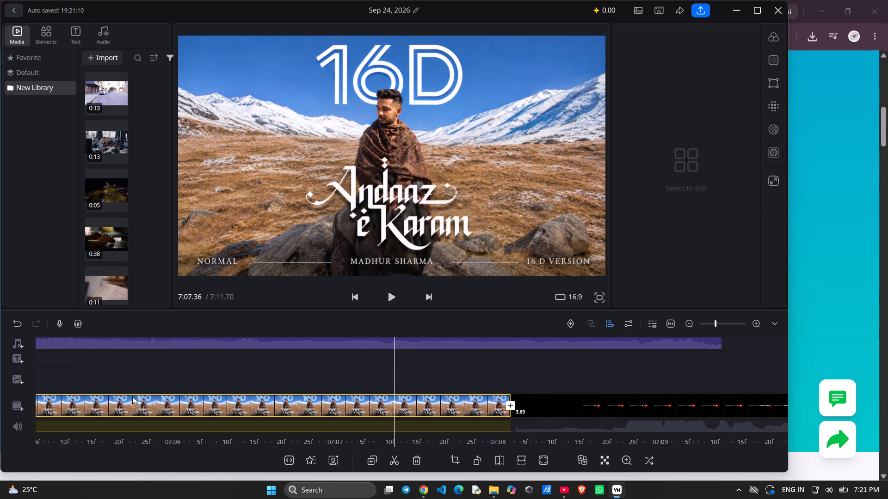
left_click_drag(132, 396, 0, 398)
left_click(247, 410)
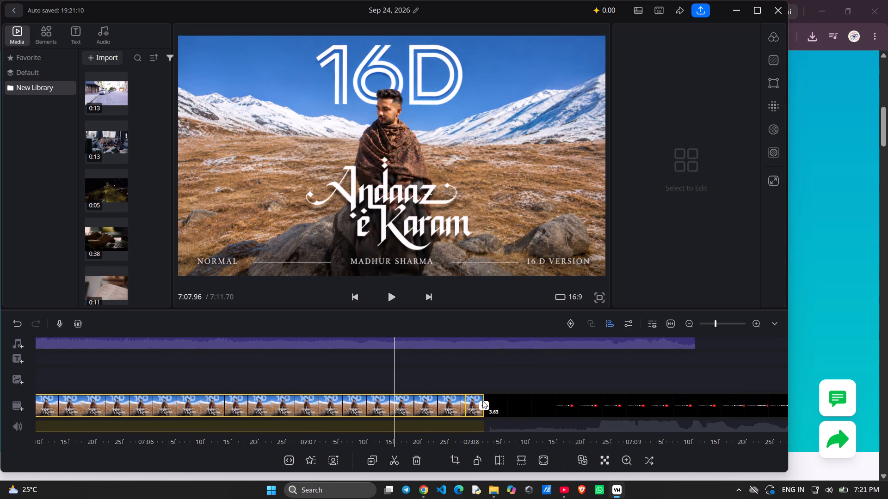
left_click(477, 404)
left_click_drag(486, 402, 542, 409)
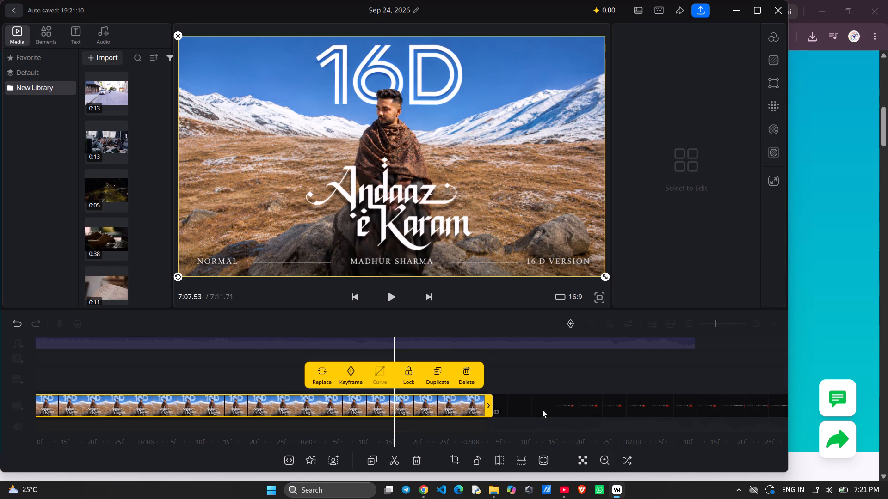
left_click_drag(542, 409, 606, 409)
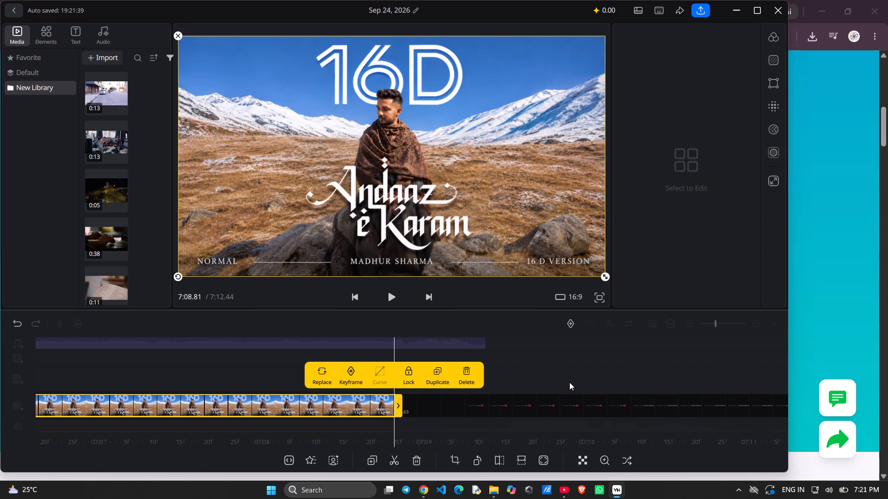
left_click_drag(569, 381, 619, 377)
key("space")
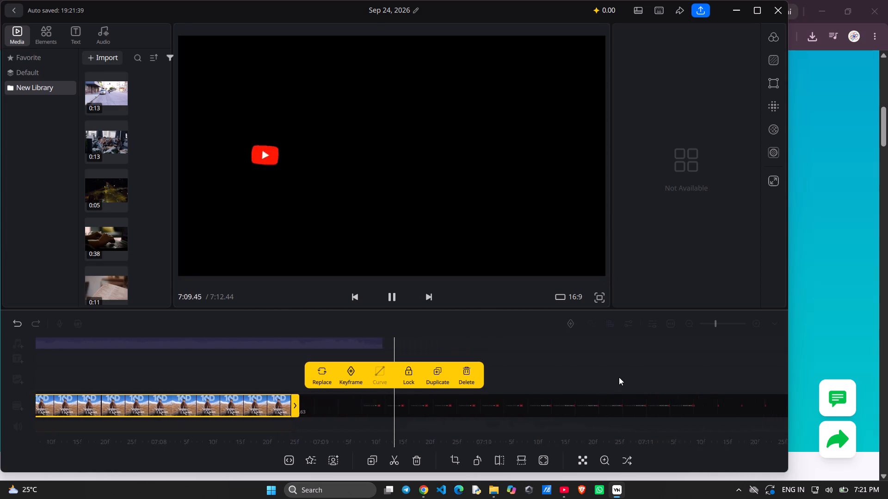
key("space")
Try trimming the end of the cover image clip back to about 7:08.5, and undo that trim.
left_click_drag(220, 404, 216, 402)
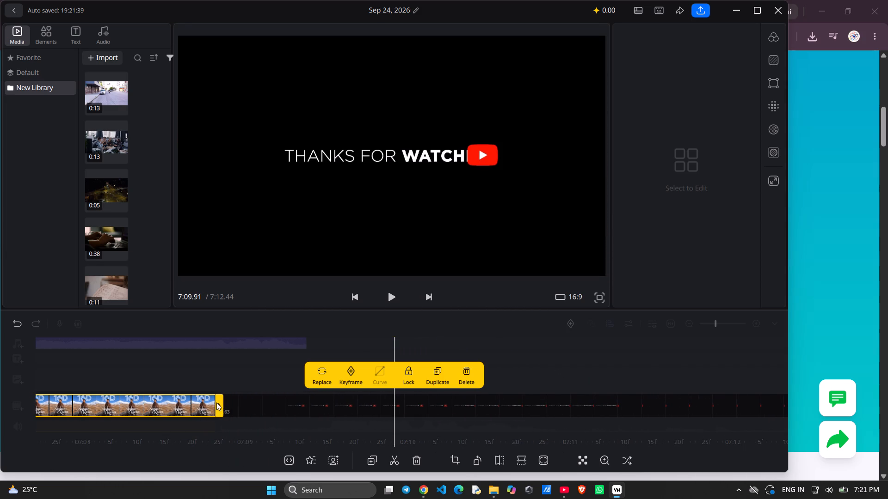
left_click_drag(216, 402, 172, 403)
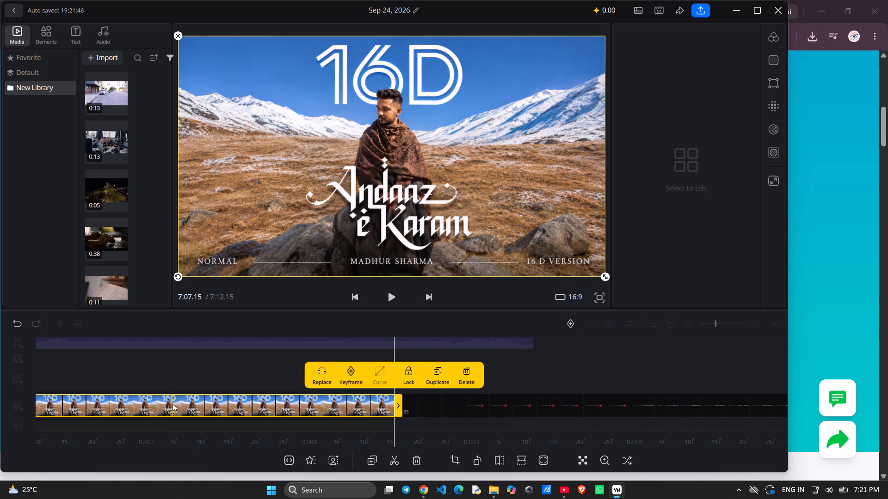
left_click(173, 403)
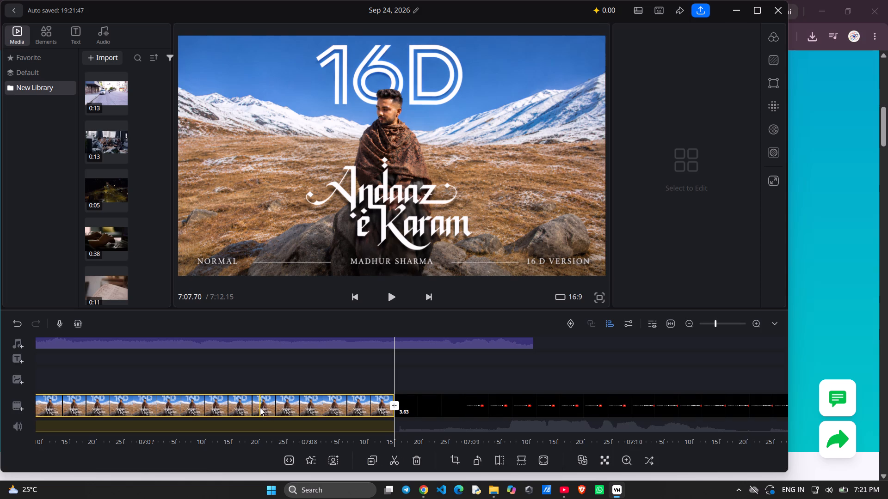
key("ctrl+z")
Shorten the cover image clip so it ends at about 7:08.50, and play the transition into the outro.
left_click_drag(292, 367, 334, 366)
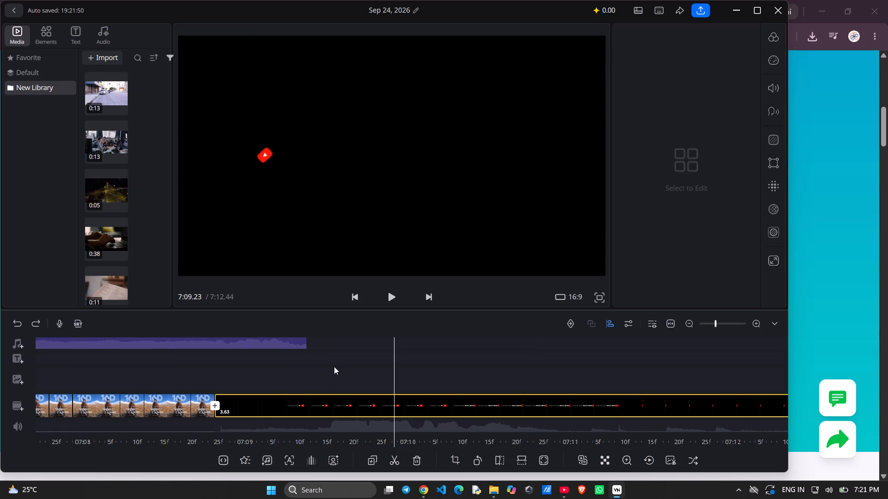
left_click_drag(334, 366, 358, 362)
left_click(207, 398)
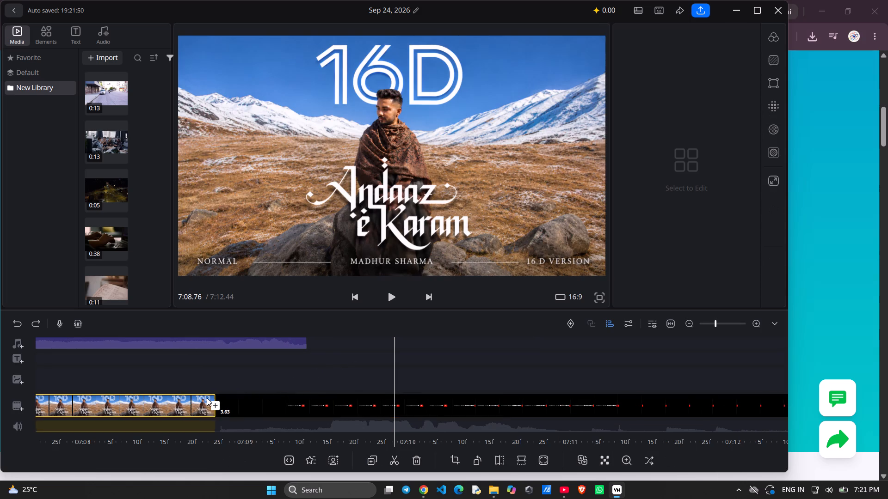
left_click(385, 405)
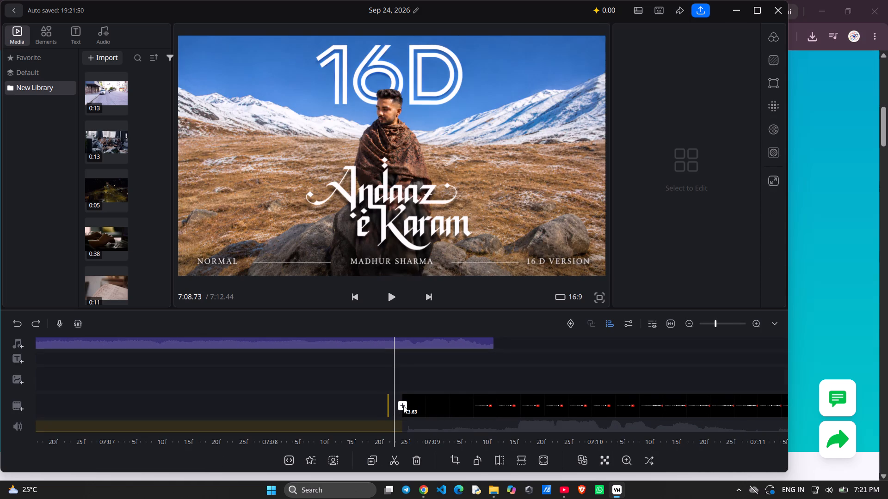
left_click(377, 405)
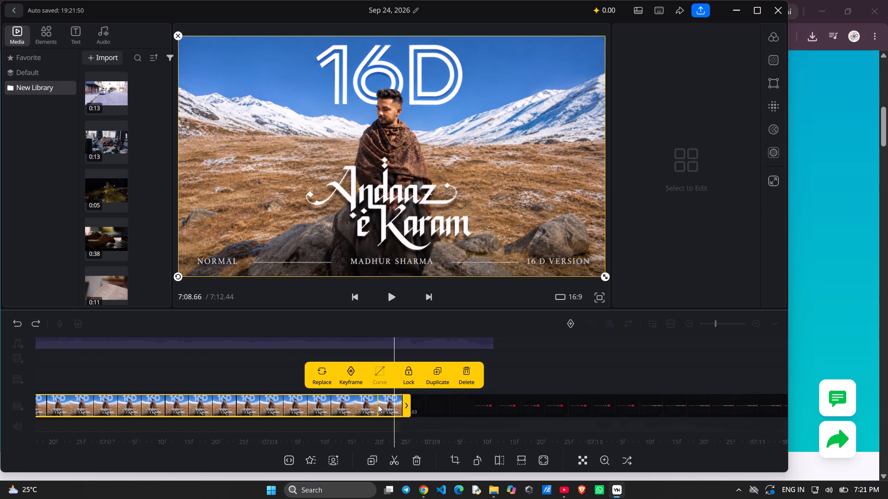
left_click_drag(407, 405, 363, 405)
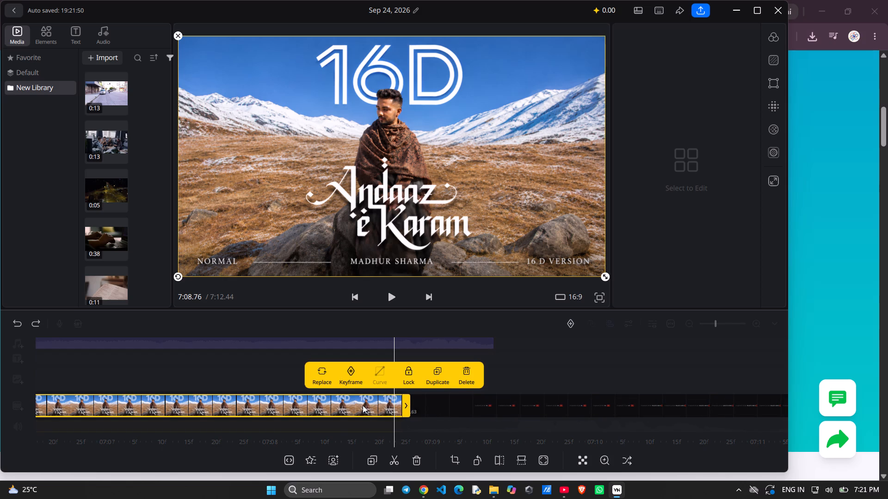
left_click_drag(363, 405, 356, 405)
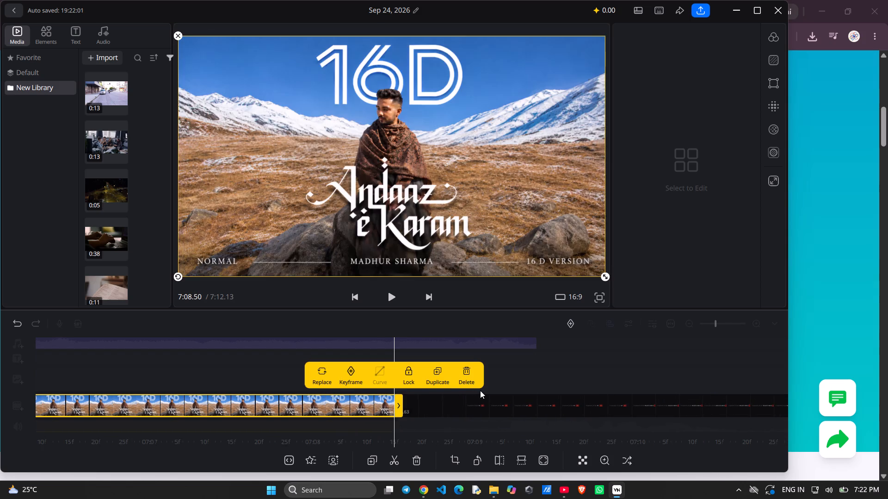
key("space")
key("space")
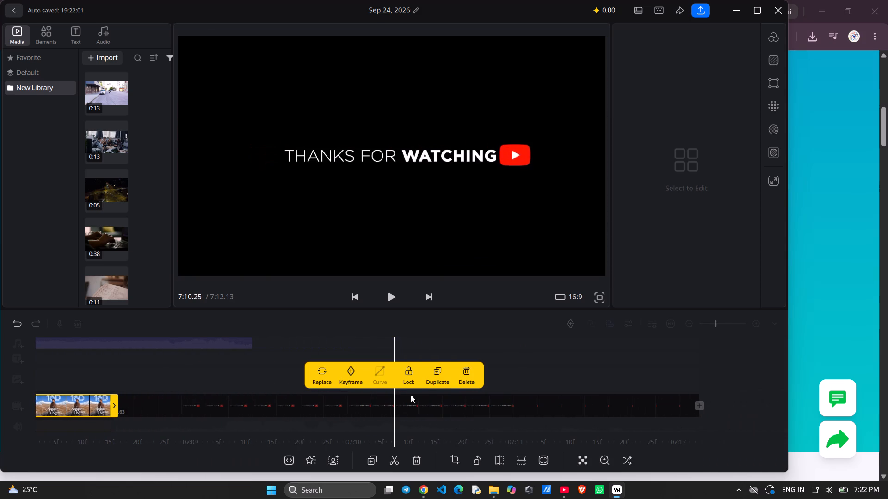
Shorten the cover image clip so it ends at about 7:07.56, and play across the cut into the outro.
left_click_drag(114, 410, 49, 417)
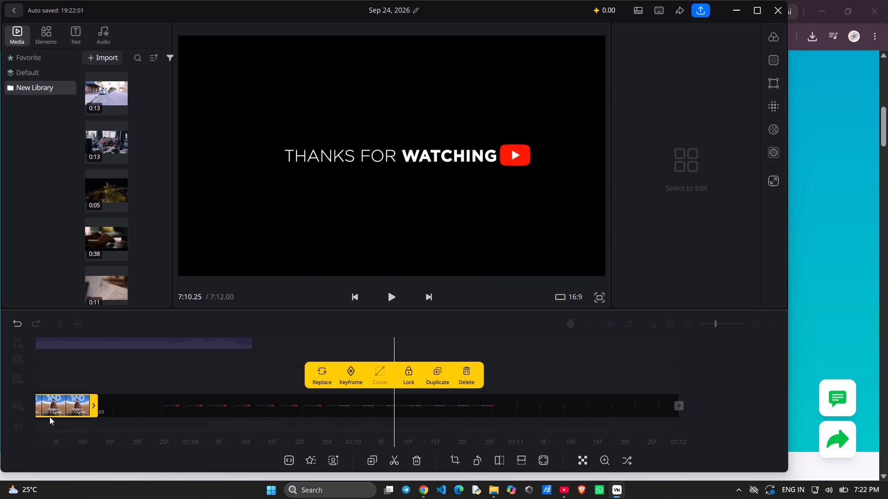
left_click_drag(49, 417, 31, 400)
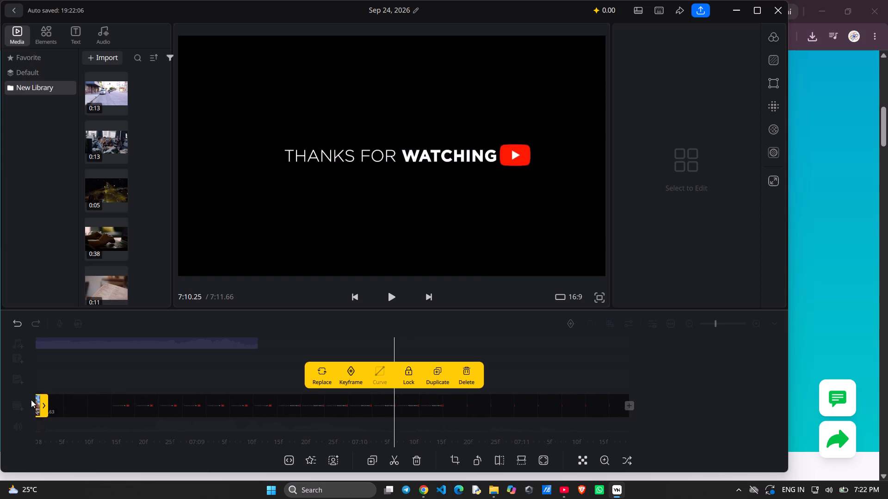
left_click_drag(31, 400, 52, 396)
left_click_drag(162, 376, 165, 376)
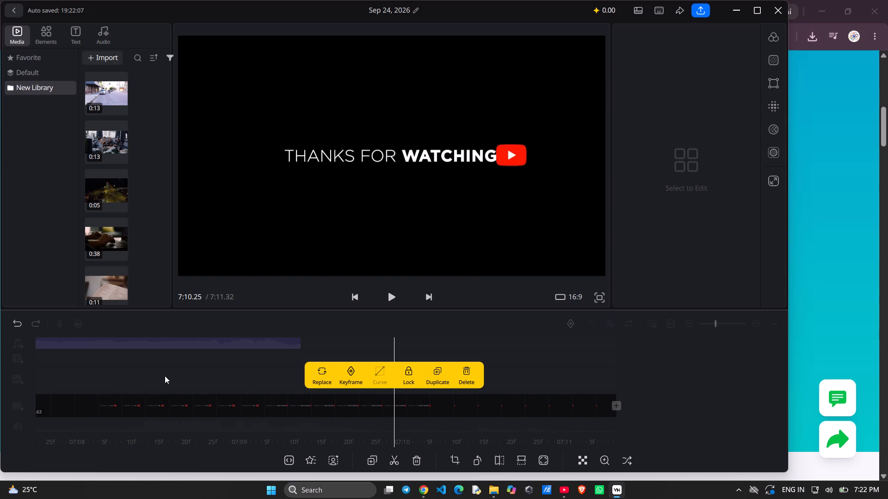
left_click_drag(165, 376, 282, 371)
left_click(253, 373)
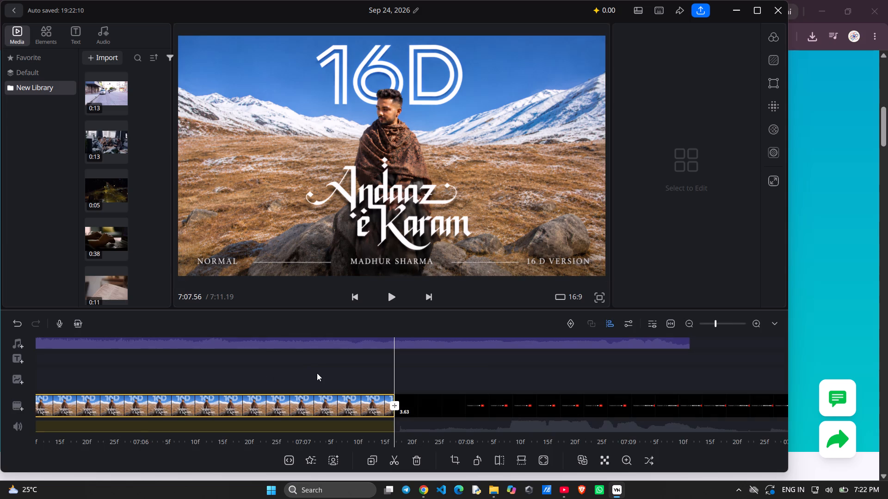
key("space")
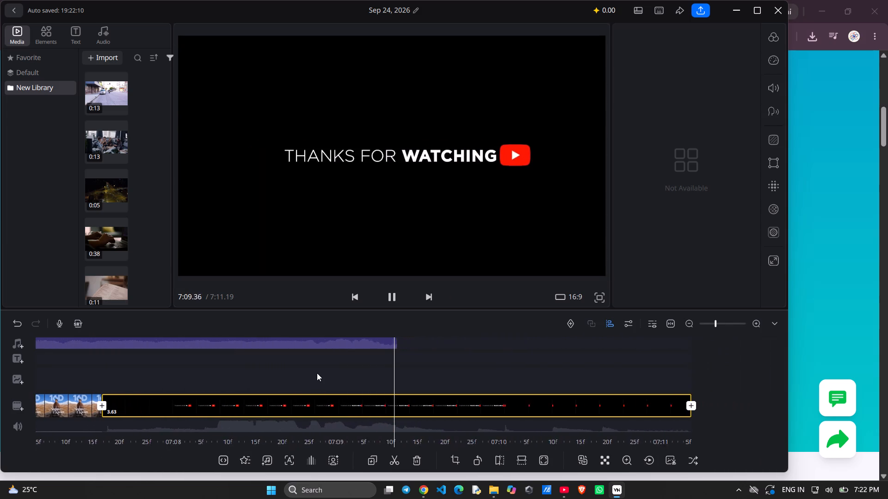
key("space")
Split the Andaaz e Karam cover image clip at 7:06.12, shortly before the outro clip.
left_click_drag(288, 366, 291, 367)
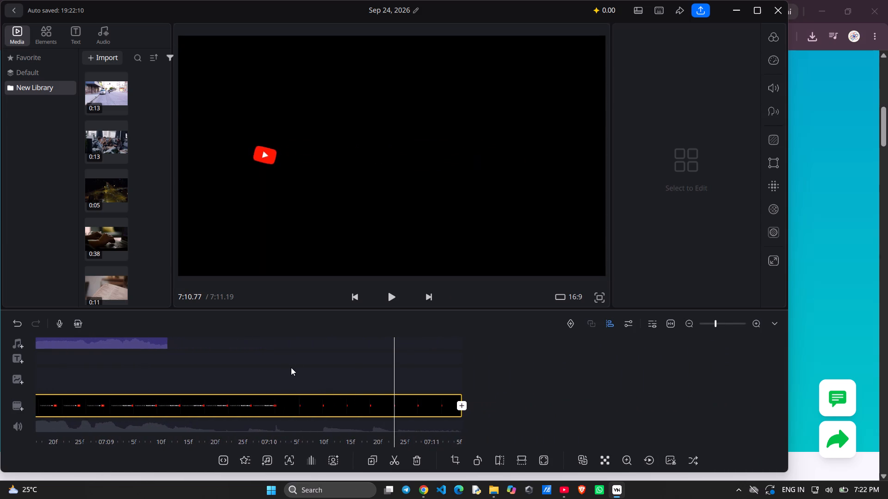
left_click_drag(291, 367, 631, 342)
left_click_drag(275, 367, 596, 349)
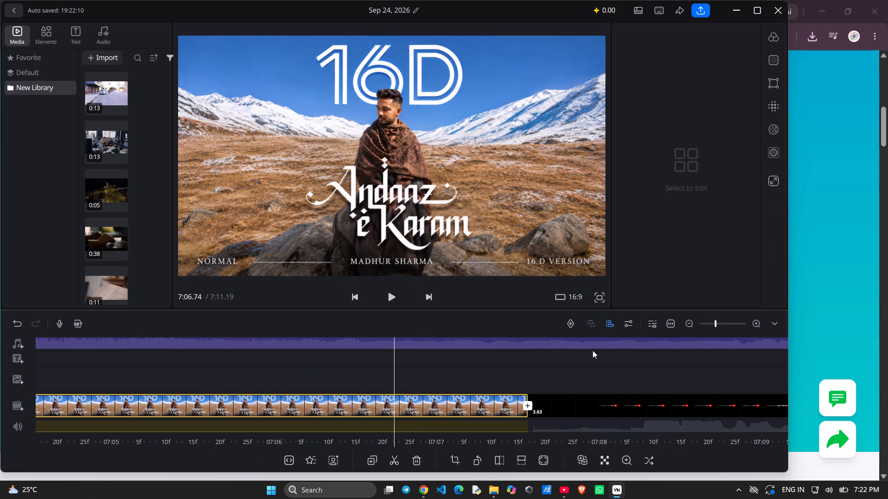
left_click_drag(452, 372, 582, 369)
left_click_drag(539, 369, 511, 375)
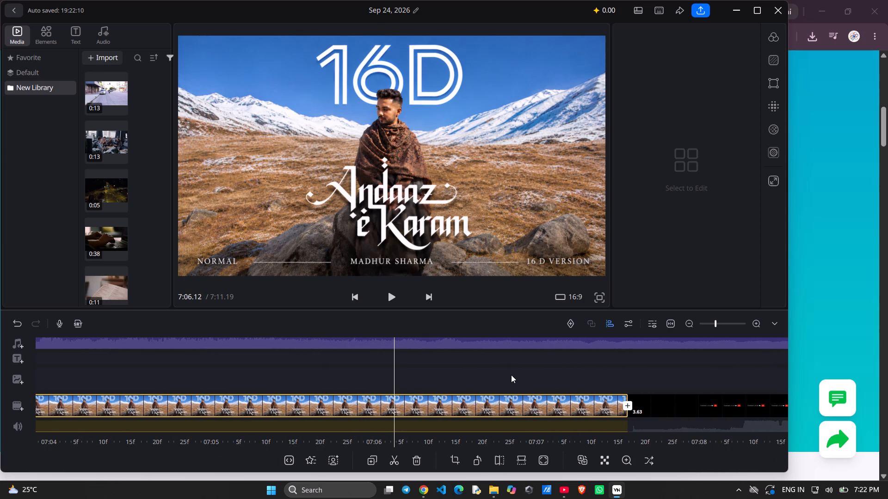
key("ctrl+b")
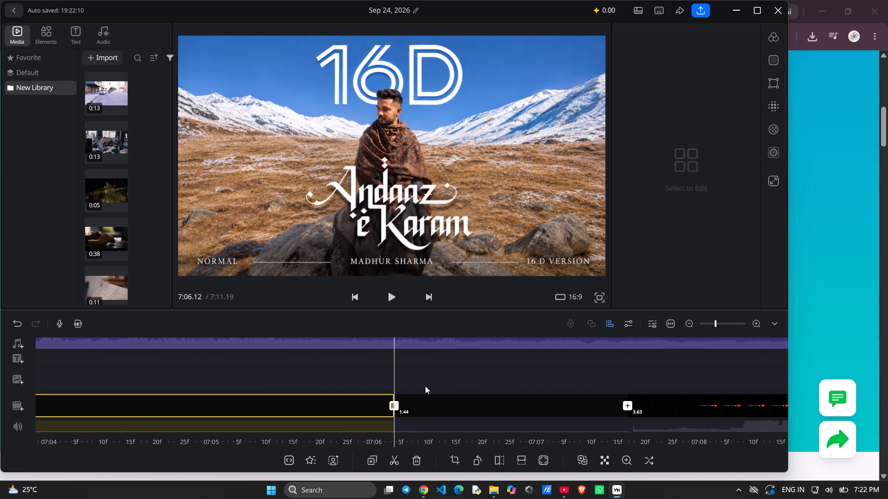
Delete the 1.44-second leftover piece of the cover image clip between the split at 7:06.12 and the outro.
key("Right")
key("BackSpace")
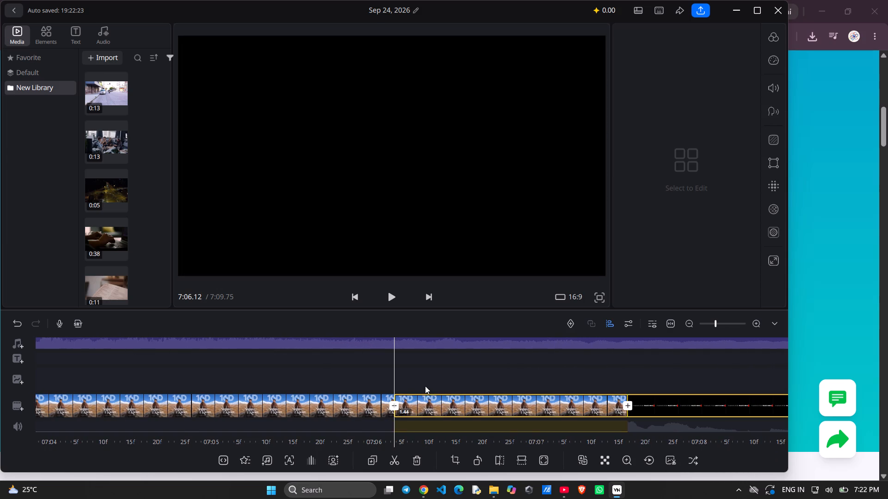
Play the transition into the outro through to the end, and replay parts of the cover image section before it.
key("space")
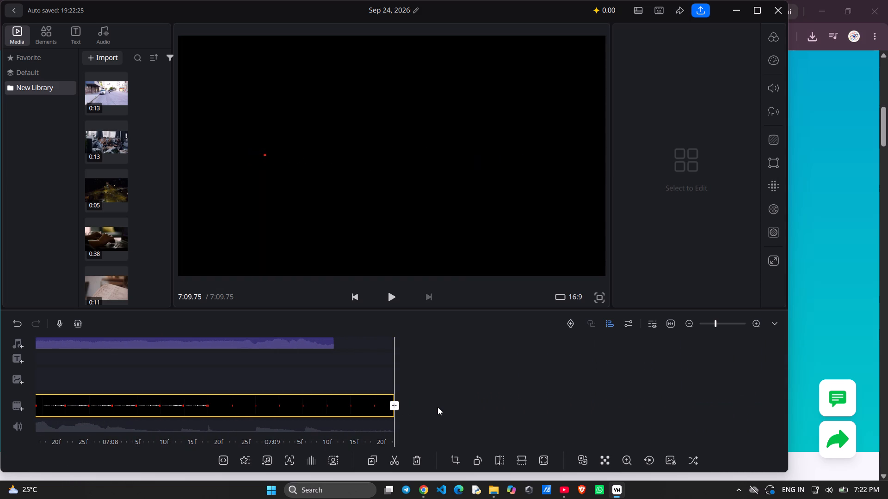
left_click_drag(475, 381, 855, 399)
left_click_drag(390, 407, 672, 398)
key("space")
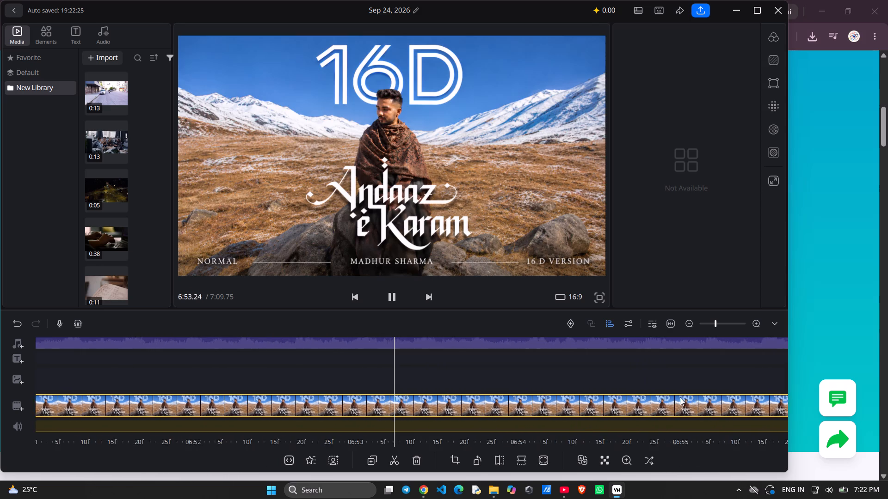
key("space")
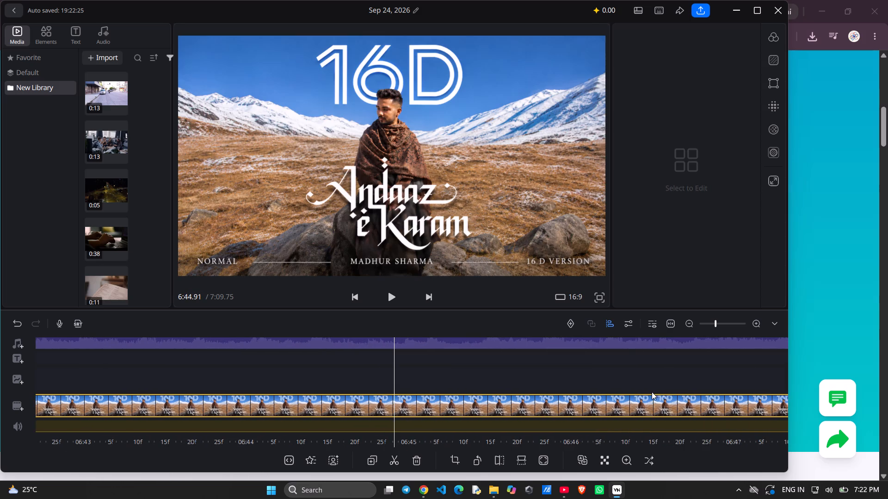
left_click(386, 303)
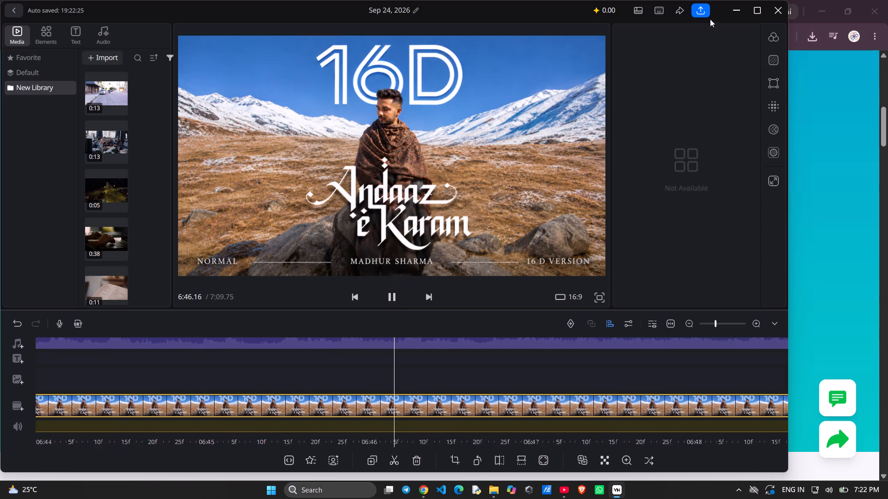
Export the finished video to the VN videos folder with automatic quality at 1080p and 30 fps.
left_click(704, 10)
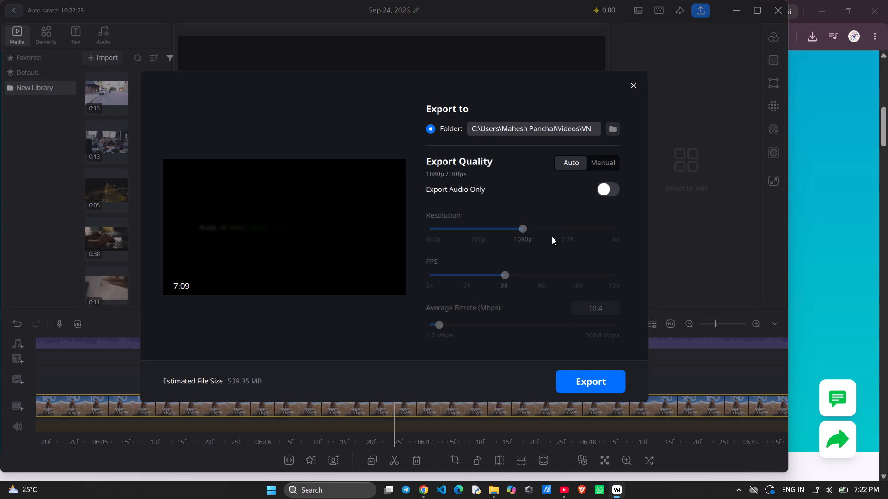
left_click(583, 378)
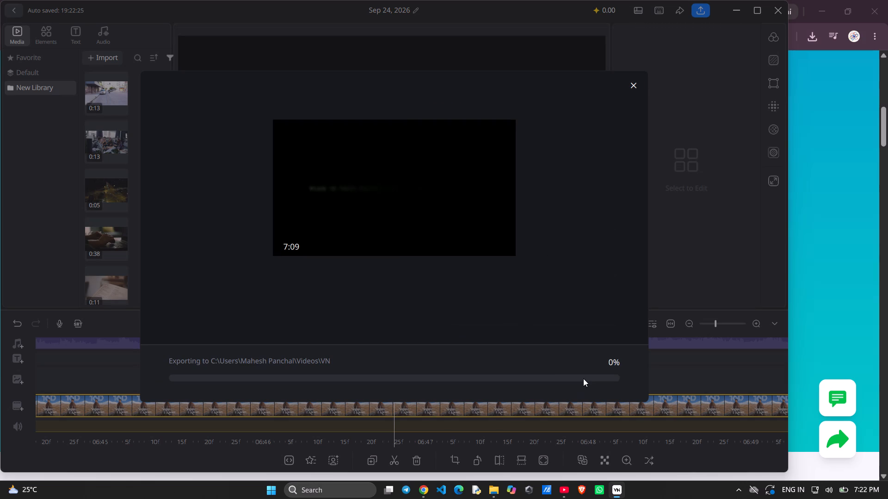